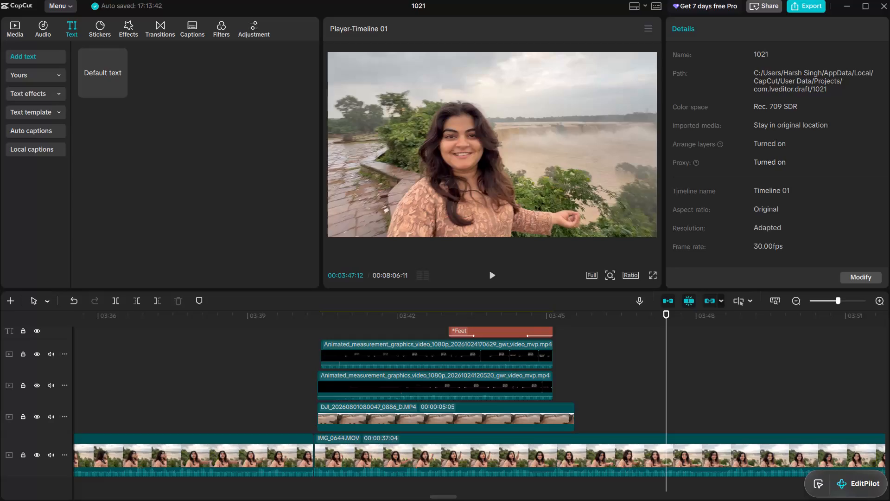
Return to the beginning of the timeline and play the opening clips to review how they run.
click(797, 304)
scroll(391, 404, right, 10)
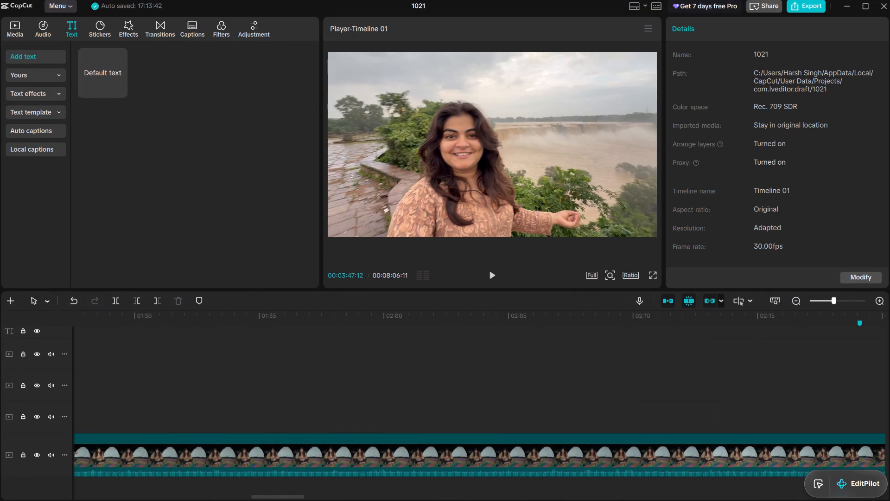
scroll(260, 401, right, 5)
click(793, 303)
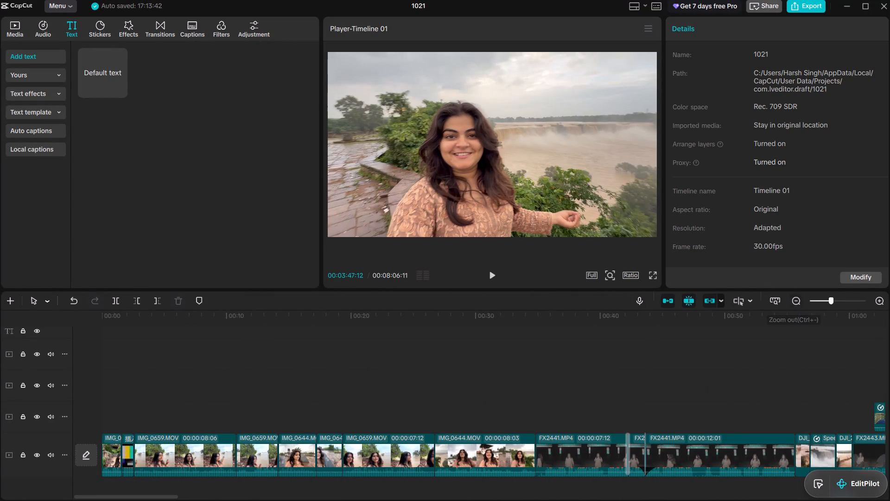
scroll(384, 398, down, 3)
scroll(248, 406, right, 7)
click(176, 392)
drag(167, 390, 85, 398)
click(130, 392)
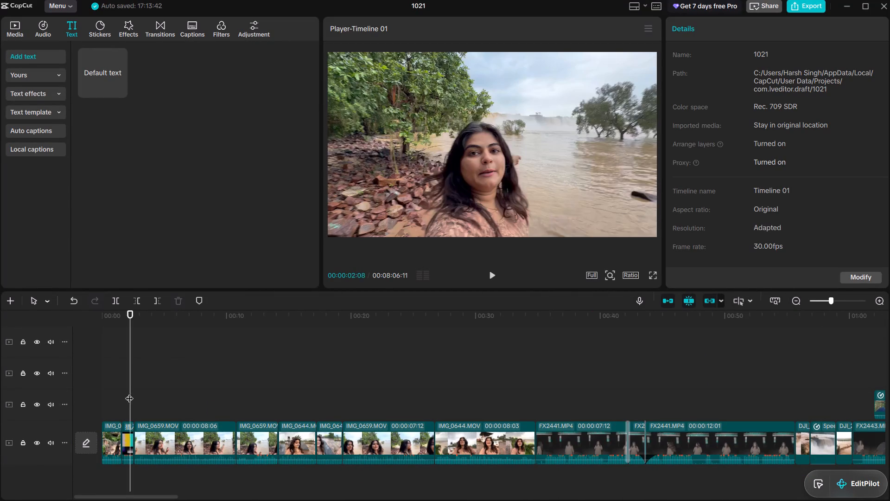
drag(129, 392, 97, 403)
key(space)
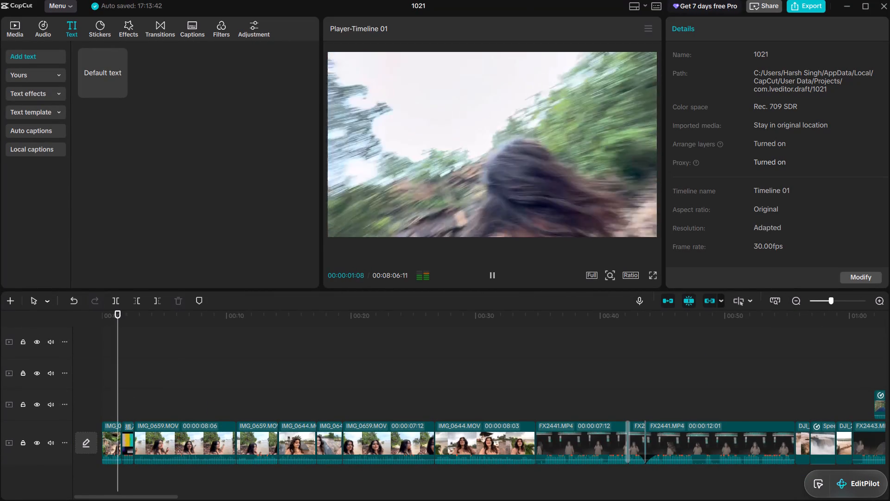
key(space)
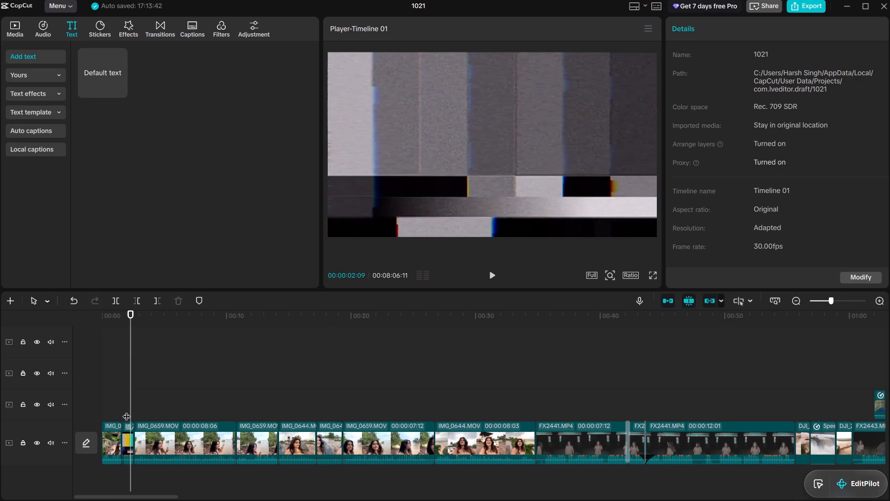
click(122, 408)
drag(121, 408, 89, 414)
key(space)
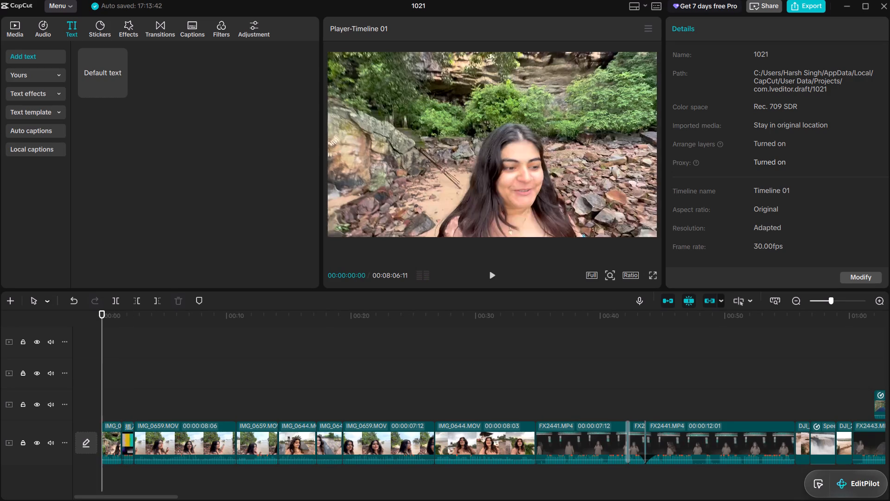
key(space)
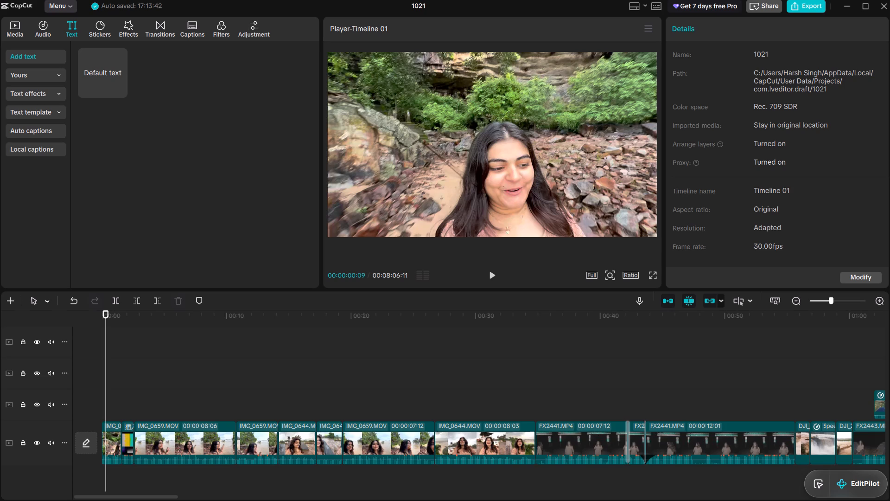
Audition the two imported music tracks and add High Class - Benjamin Andrews.mp3 below the main video at the timeline's start.
click(15, 27)
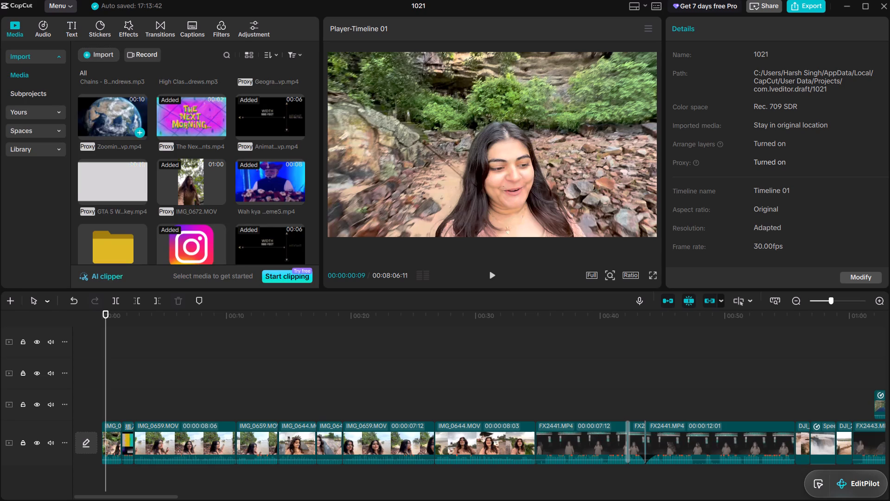
scroll(136, 132, down, 7)
scroll(234, 192, up, 1)
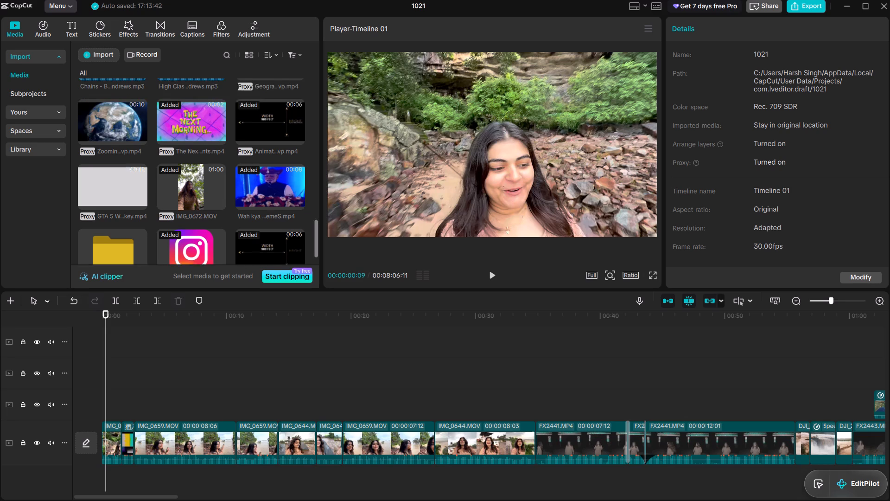
scroll(231, 193, up, 1)
click(102, 161)
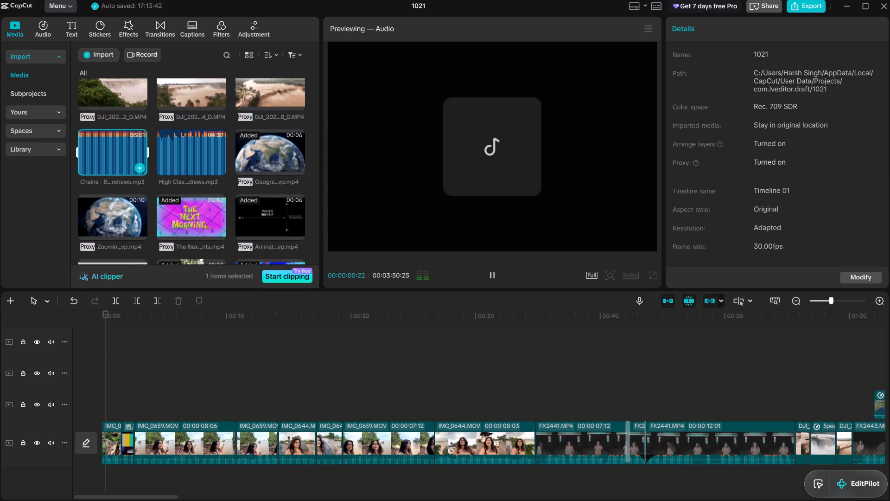
click(172, 153)
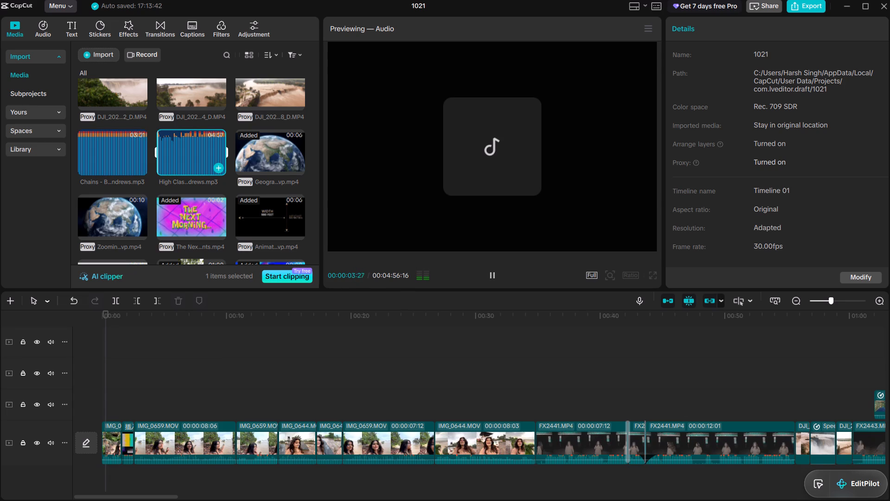
drag(202, 137, 97, 485)
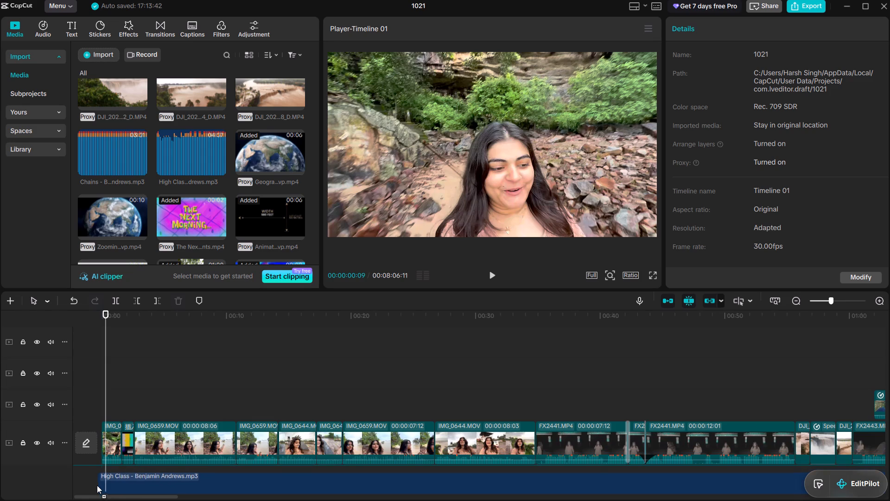
drag(97, 485, 95, 482)
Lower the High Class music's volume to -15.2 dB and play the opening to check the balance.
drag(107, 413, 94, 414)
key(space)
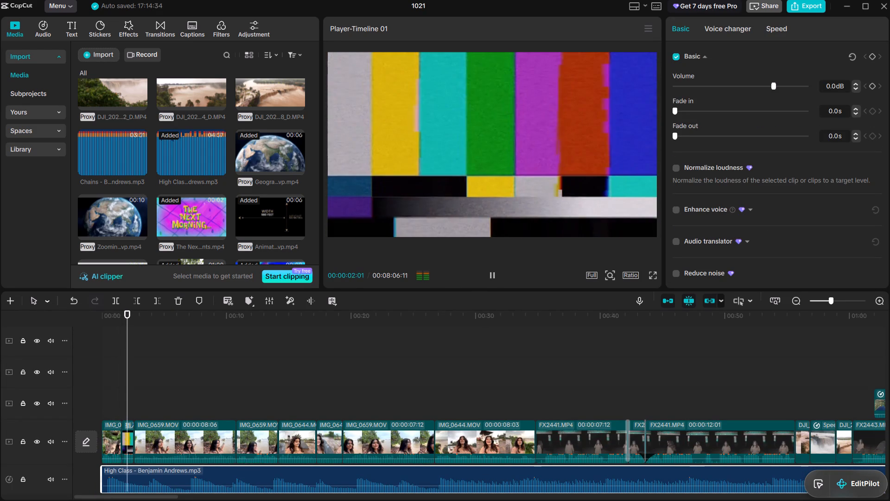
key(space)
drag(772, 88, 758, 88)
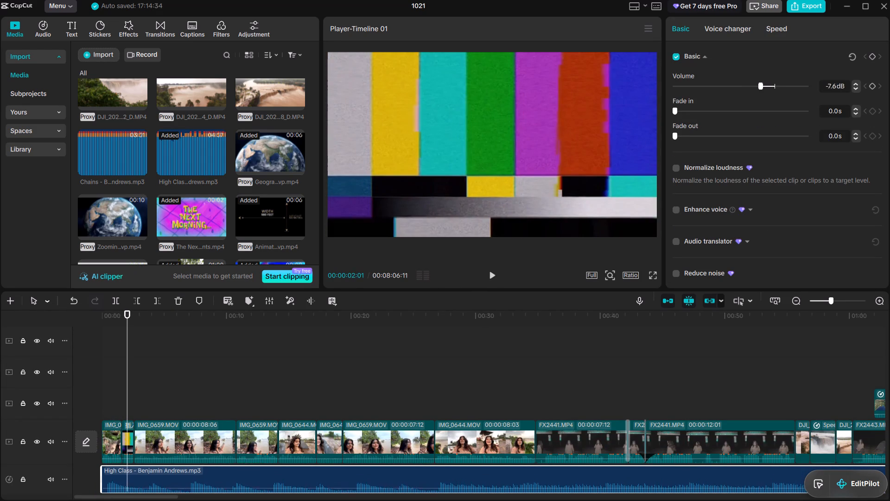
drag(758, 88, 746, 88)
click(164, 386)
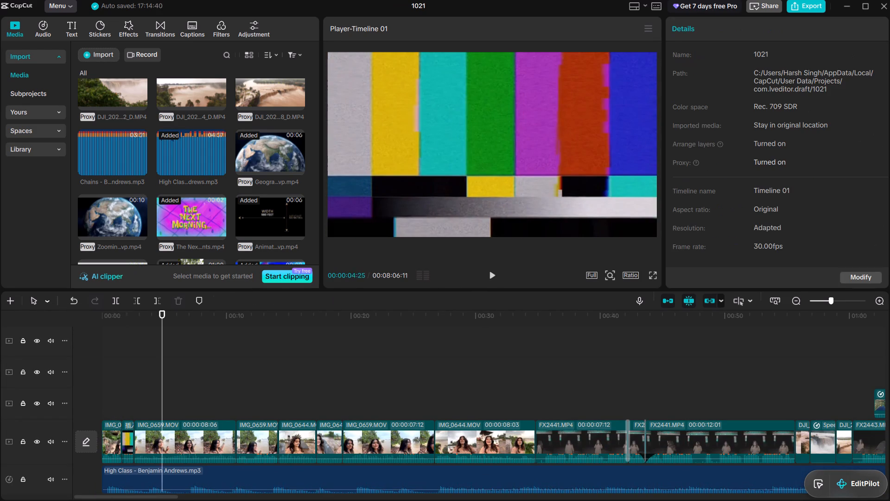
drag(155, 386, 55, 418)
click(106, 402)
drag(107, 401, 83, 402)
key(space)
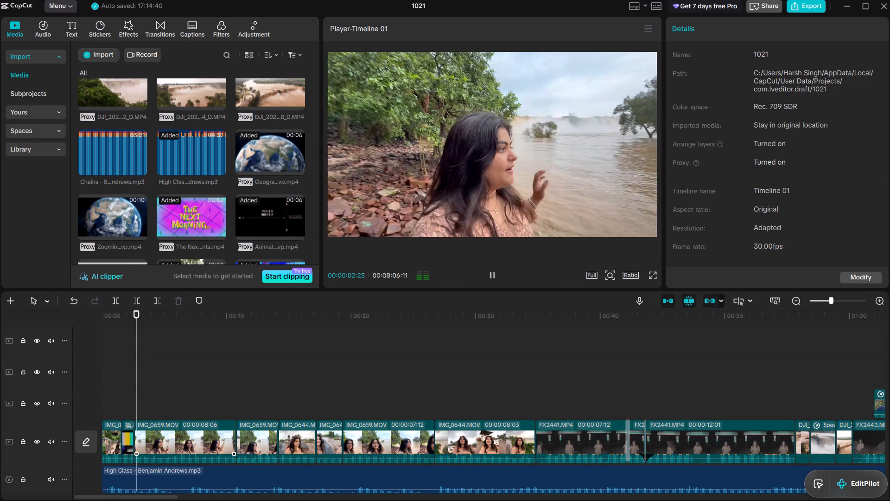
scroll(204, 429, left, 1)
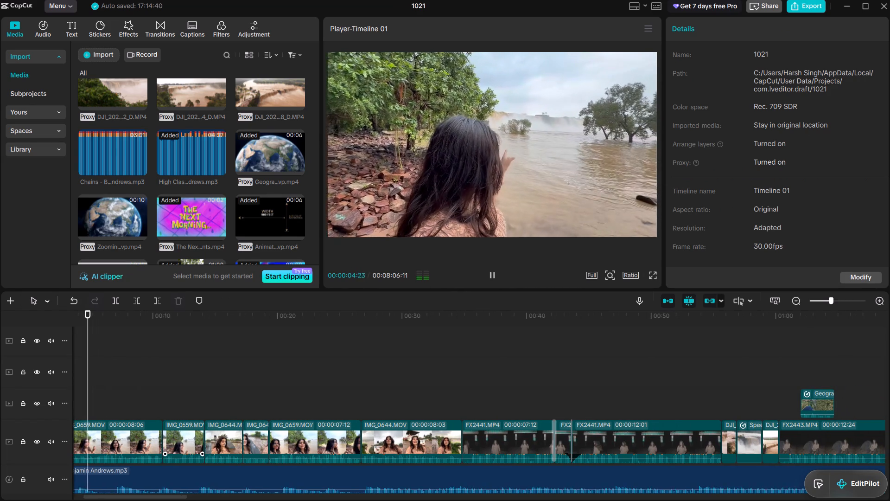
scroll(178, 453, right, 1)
Move the High Class music along its track so it starts with the first FX2441.MP4 clip.
click(188, 480)
drag(187, 478, 662, 472)
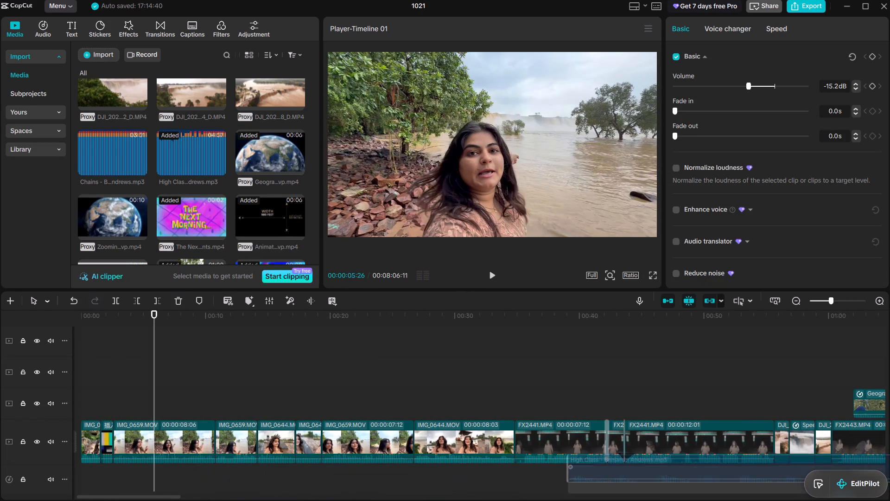
drag(662, 472, 620, 480)
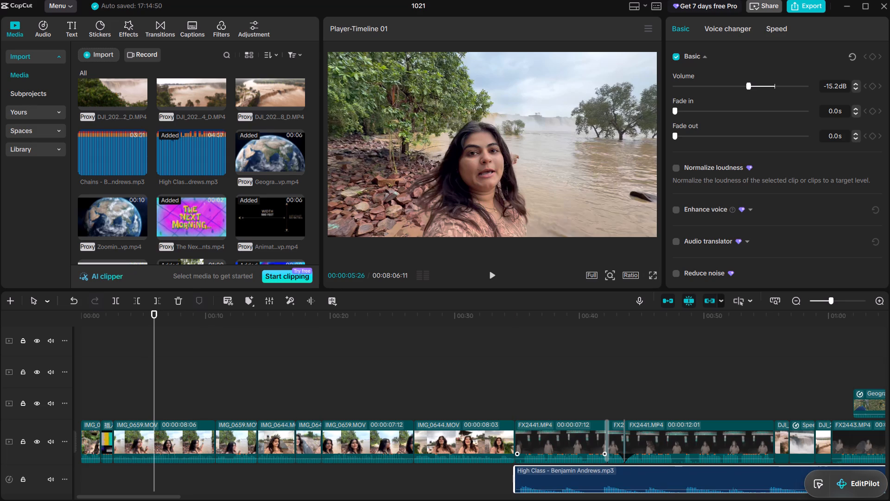
Give the High Class music a fade-in of 1.5 s.
click(689, 111)
drag(689, 111, 695, 111)
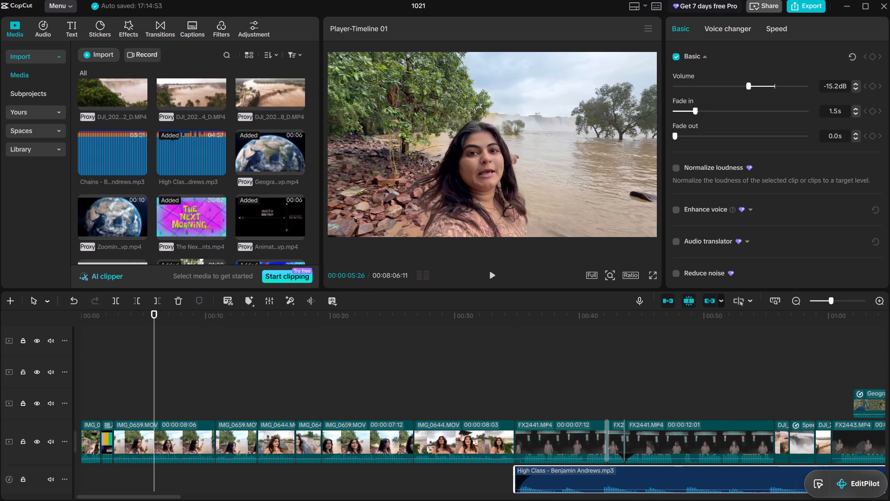
Fine-tune the High Class music's volume to -19.7 dB, playing the FX2441.MP4 section to judge it against the voice.
click(508, 385)
key(space)
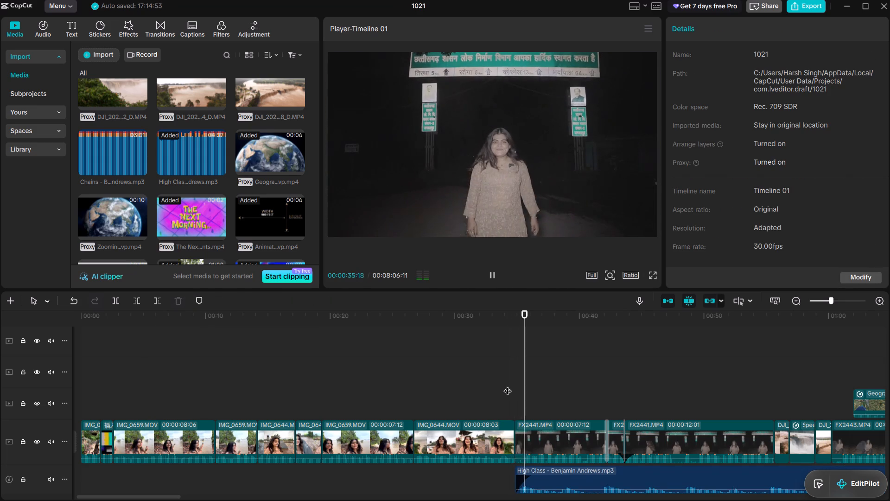
scroll(508, 385, left, 1)
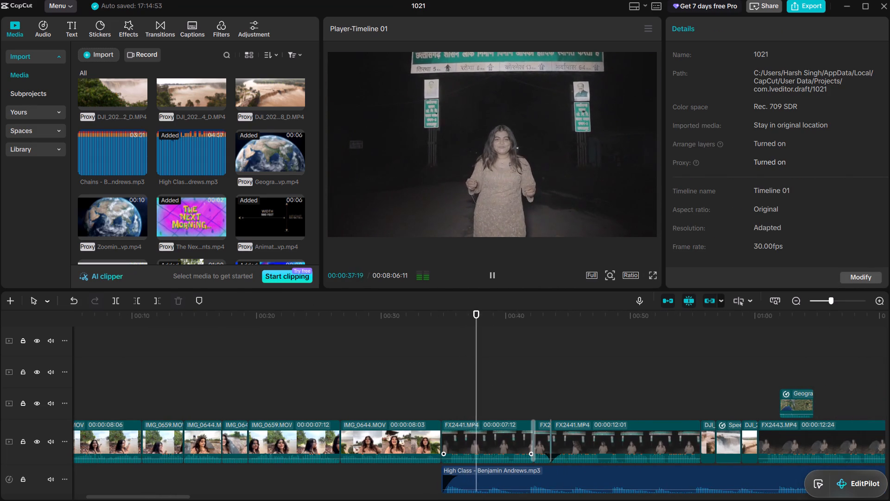
click(531, 475)
key(space)
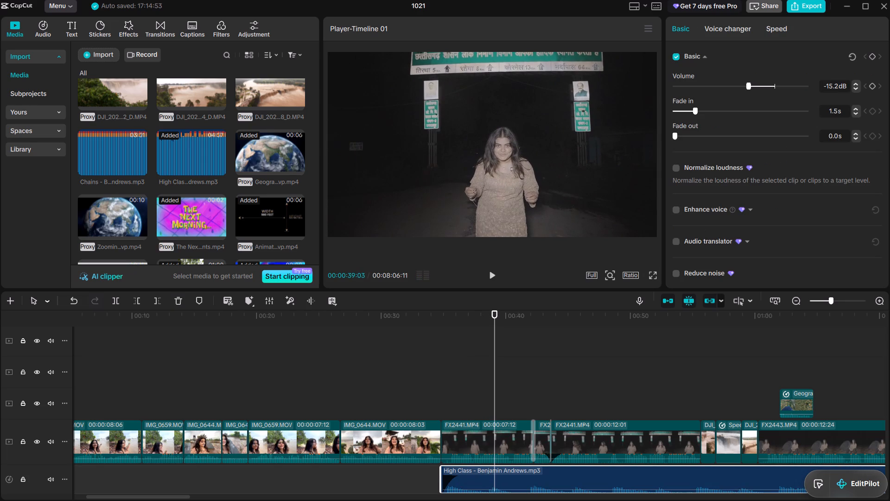
drag(746, 85, 739, 86)
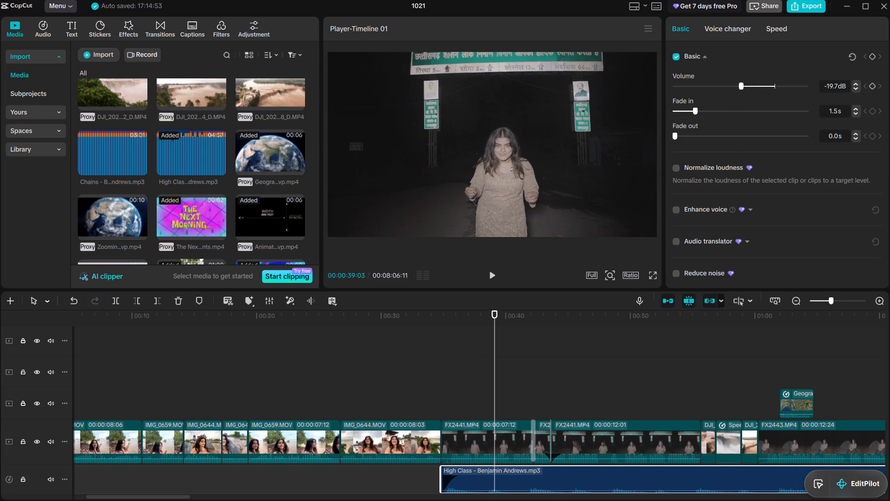
drag(739, 86, 737, 87)
click(432, 413)
key(space)
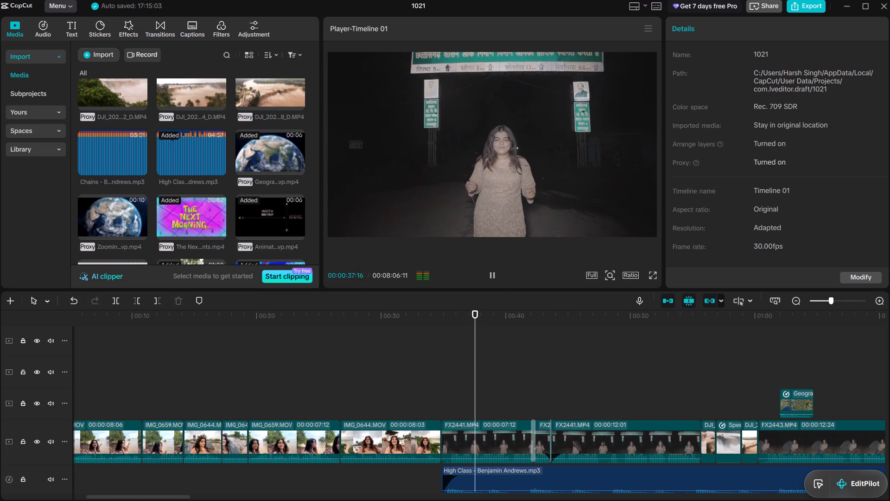
key(space)
click(506, 475)
click(739, 88)
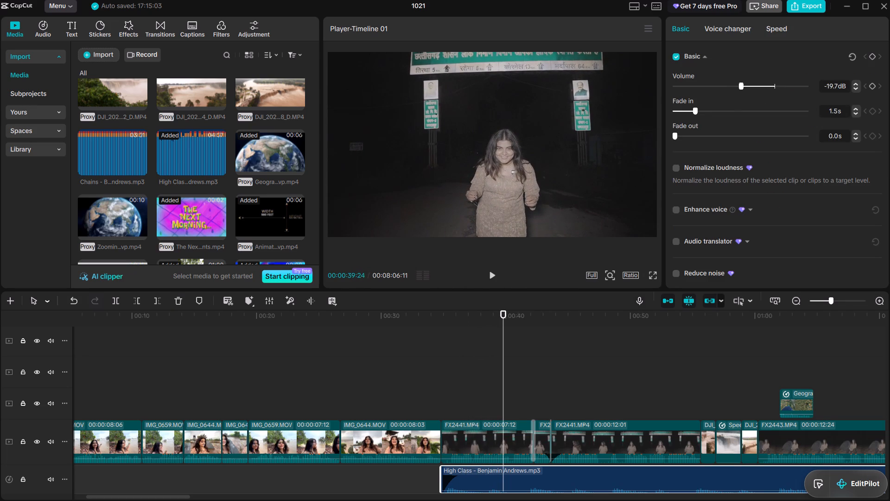
click(445, 394)
key(space)
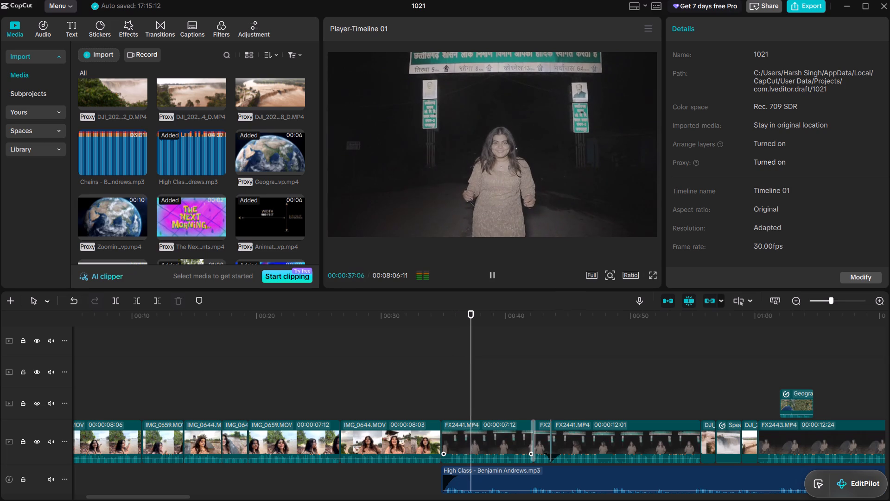
key(space)
Search the transitions for "oblique blur" and place Swoosh Blur at the cut between IMG_0644.MOV and the first FX2441.MP4 clip.
click(420, 402)
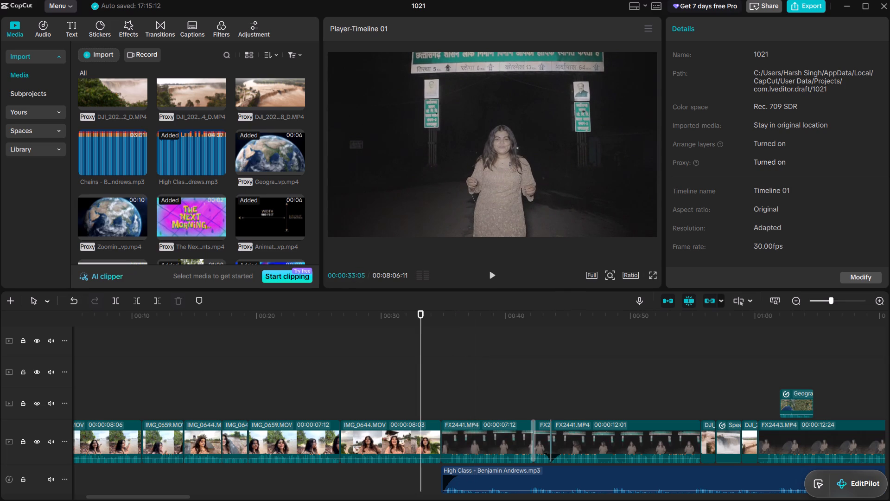
click(157, 26)
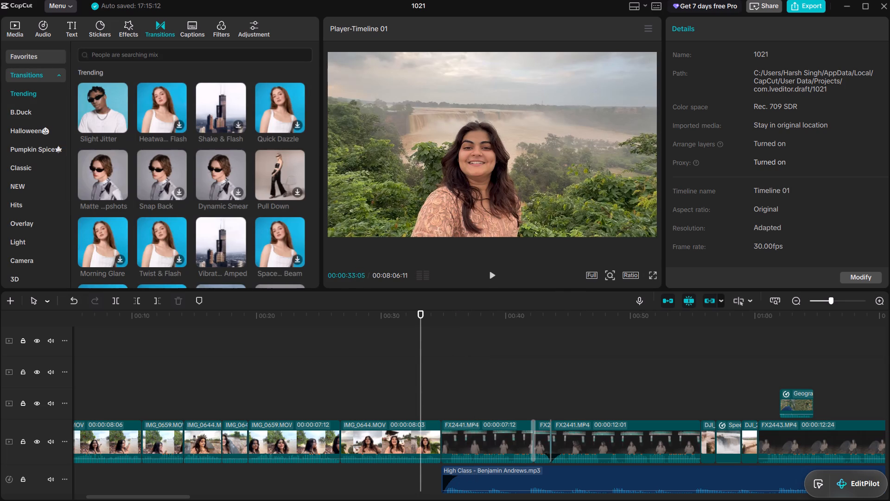
click(38, 114)
click(33, 186)
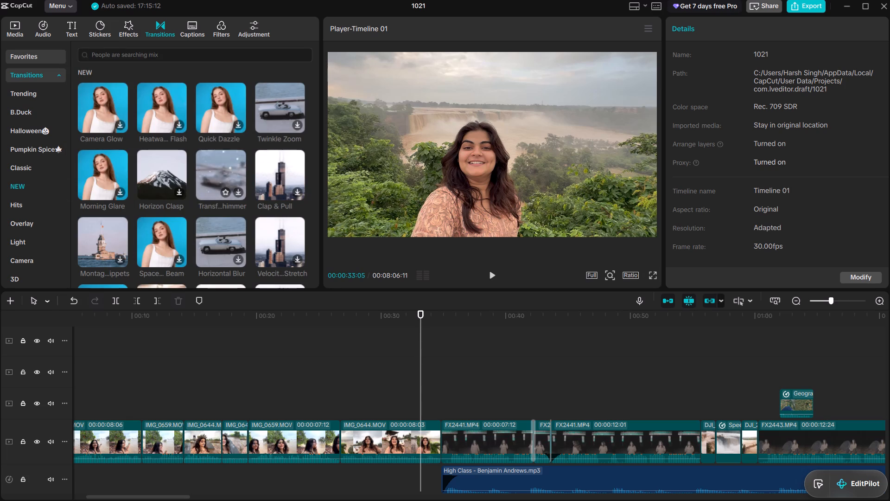
scroll(218, 231, down, 1)
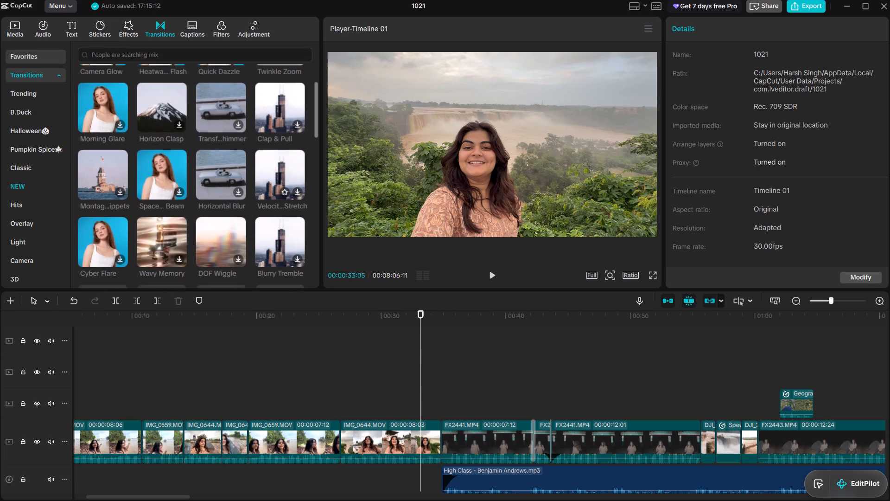
scroll(244, 164, up, 1)
click(200, 53)
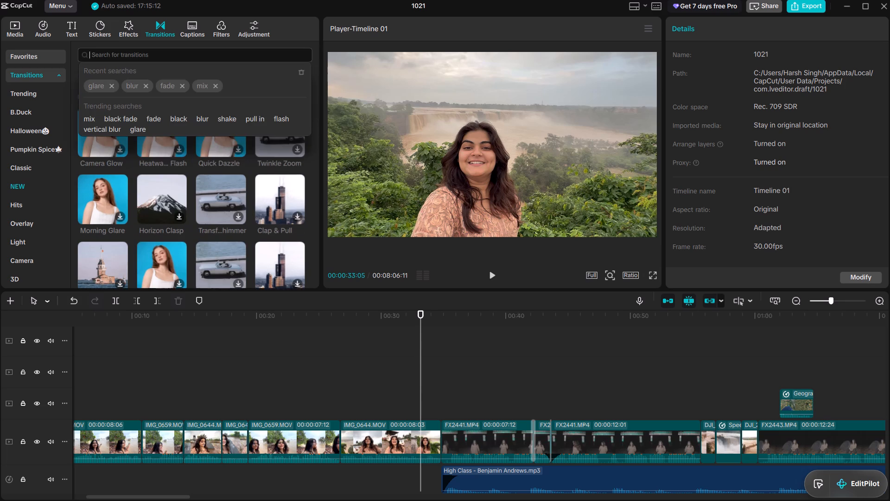
text(oblique blur)
key(Return)
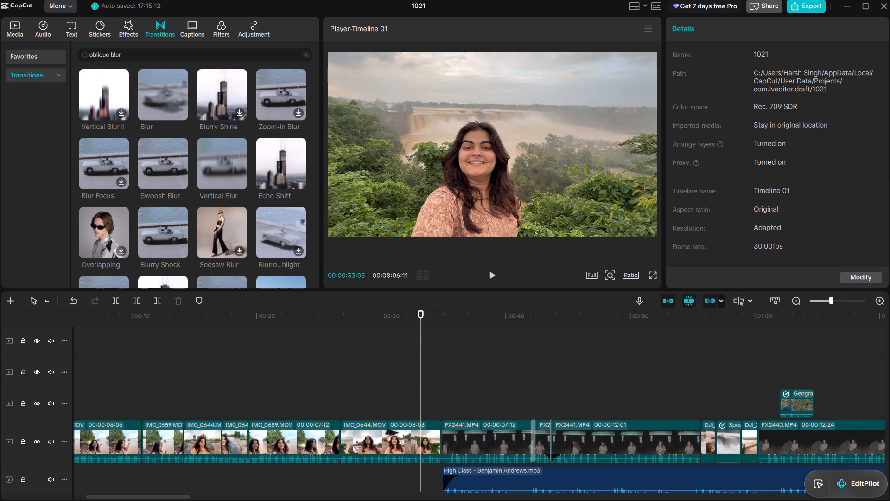
click(148, 160)
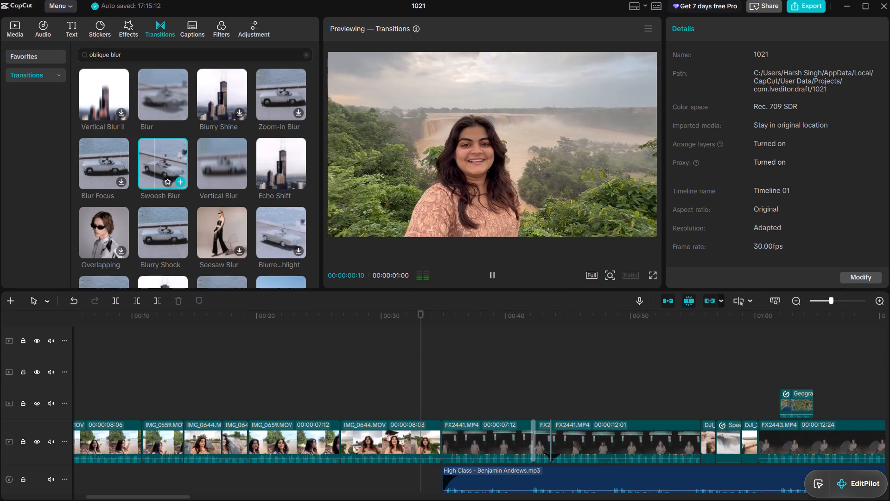
drag(151, 159, 472, 431)
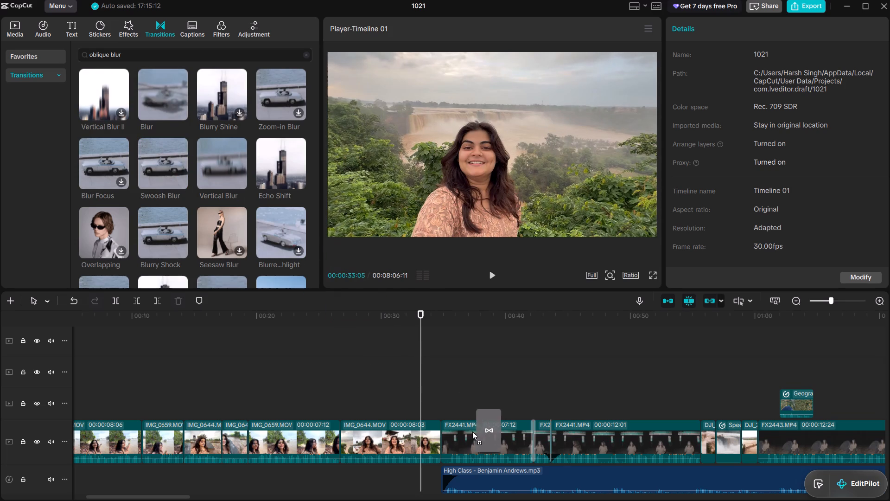
drag(472, 431, 434, 436)
click(497, 292)
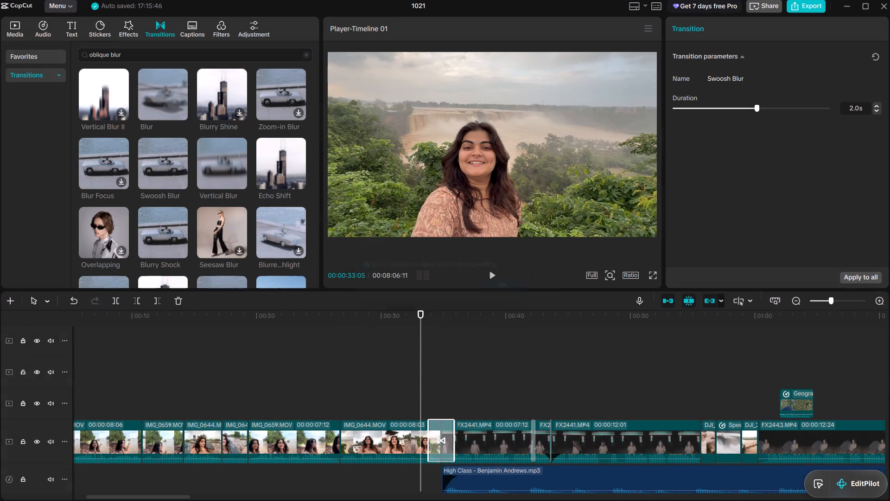
Play the cut from IMG_0644.MOV into FX2441.MP4 several times to check the Swoosh Blur transition.
scroll(451, 372, down, 3)
key(space)
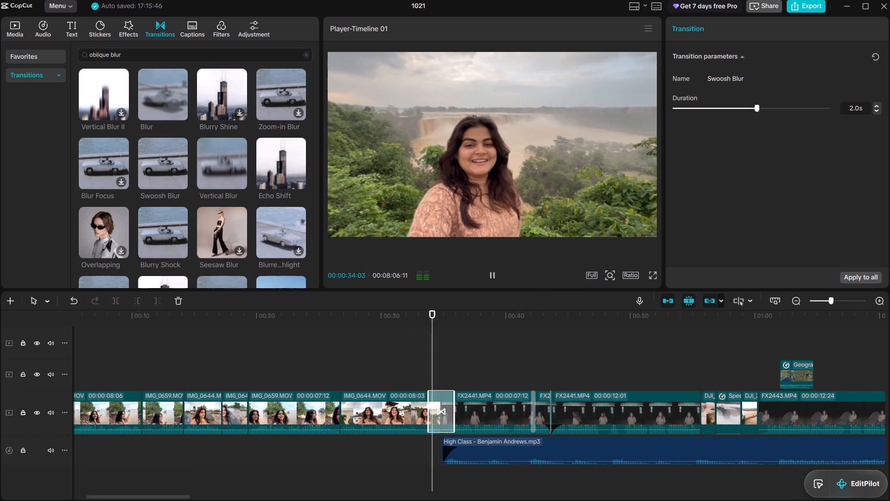
key(space)
click(429, 377)
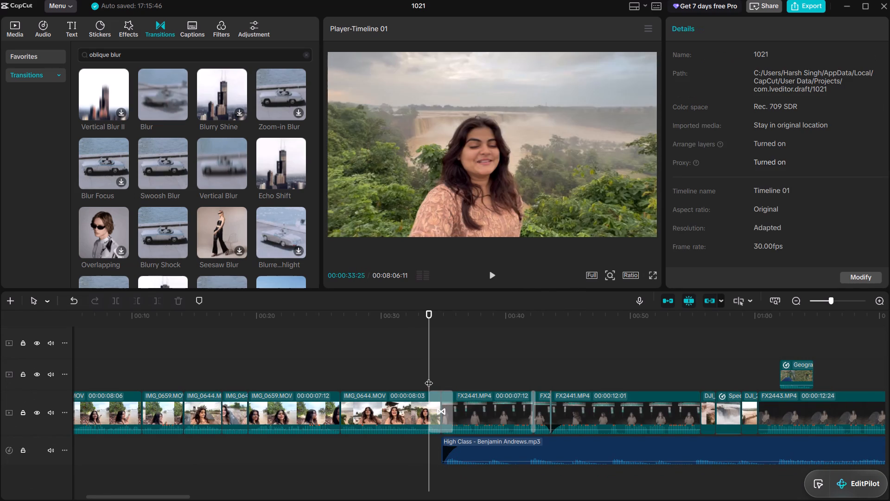
key(space)
key(space)
click(413, 375)
key(space)
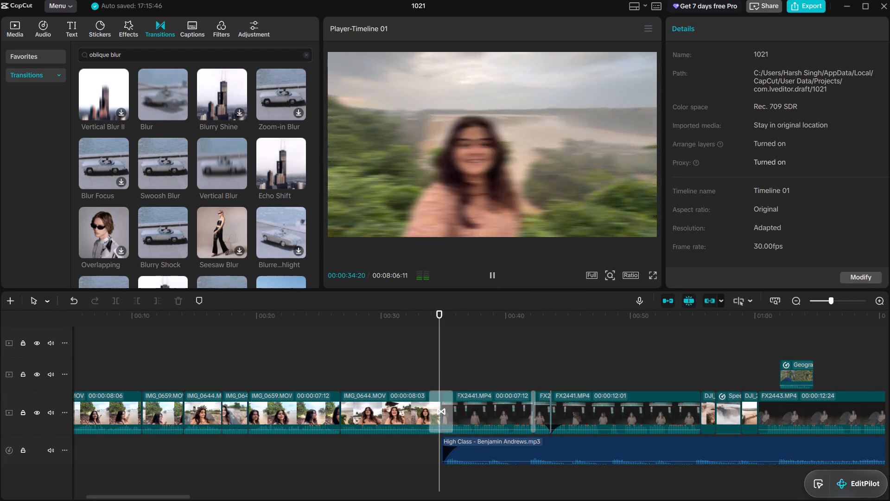
key(space)
Shorten the Swoosh Blur transition before the first FX2441.MP4 clip to 0.7 s and play it back.
click(439, 392)
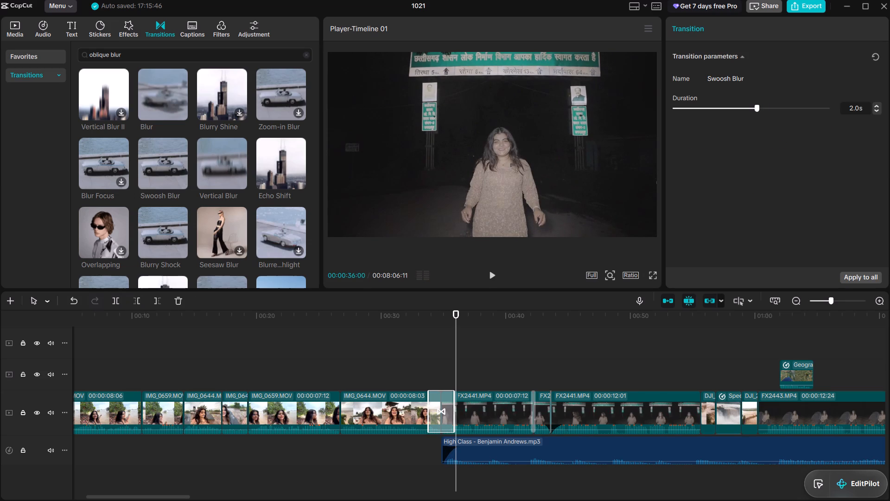
drag(429, 395, 437, 395)
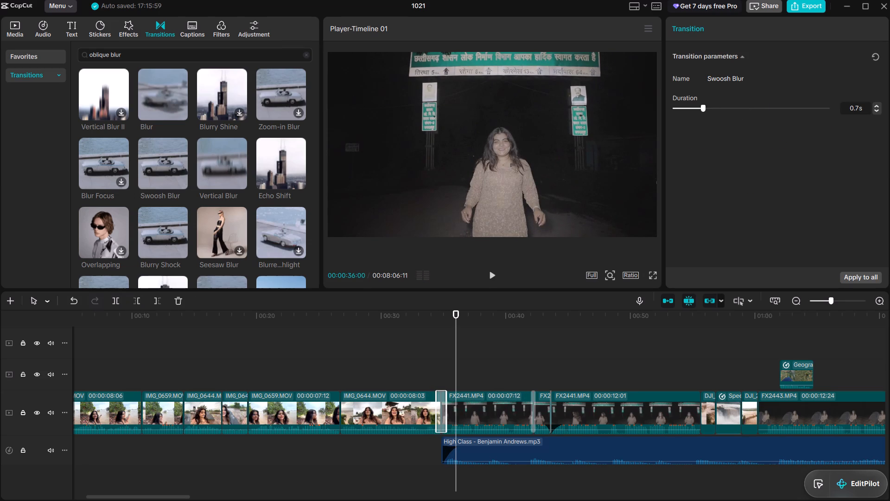
click(436, 379)
key(space)
key(space)
click(426, 378)
key(space)
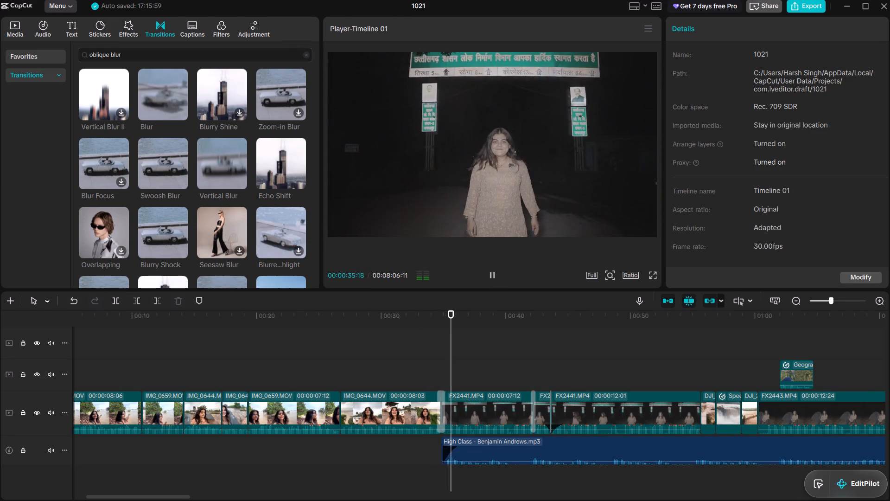
key(space)
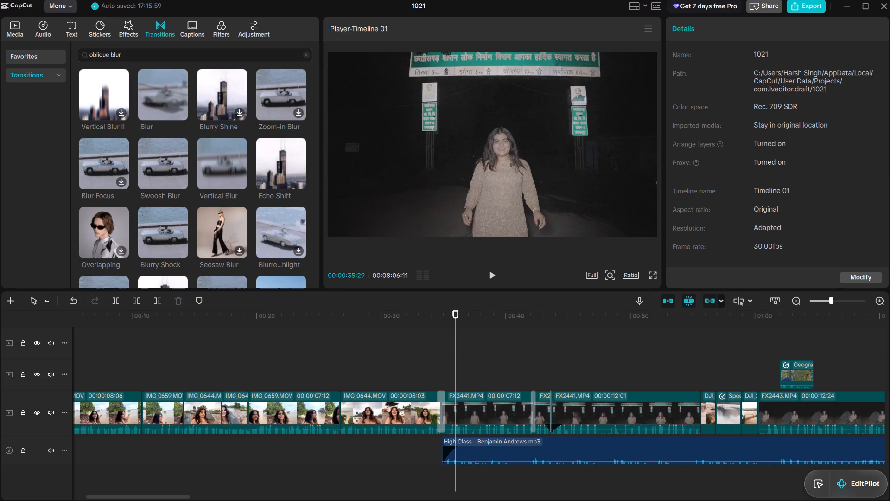
Search the sound effects library for "swoosh".
click(40, 28)
click(126, 48)
click(127, 53)
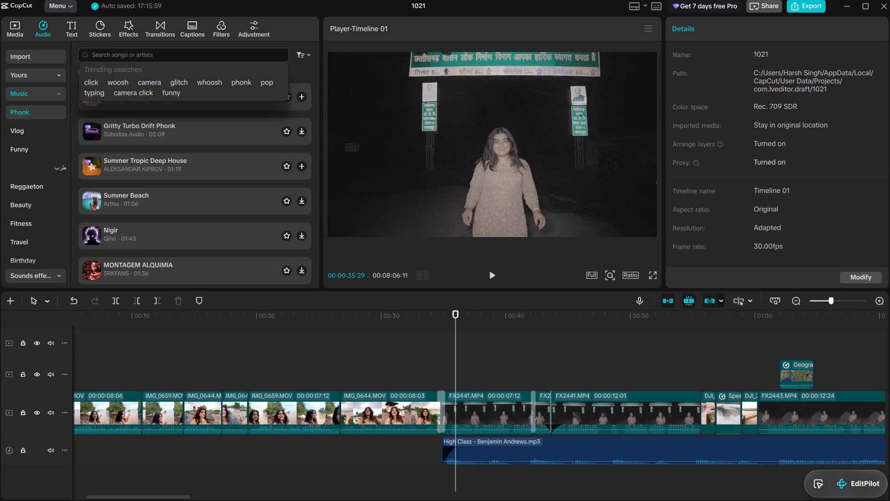
text(sw)
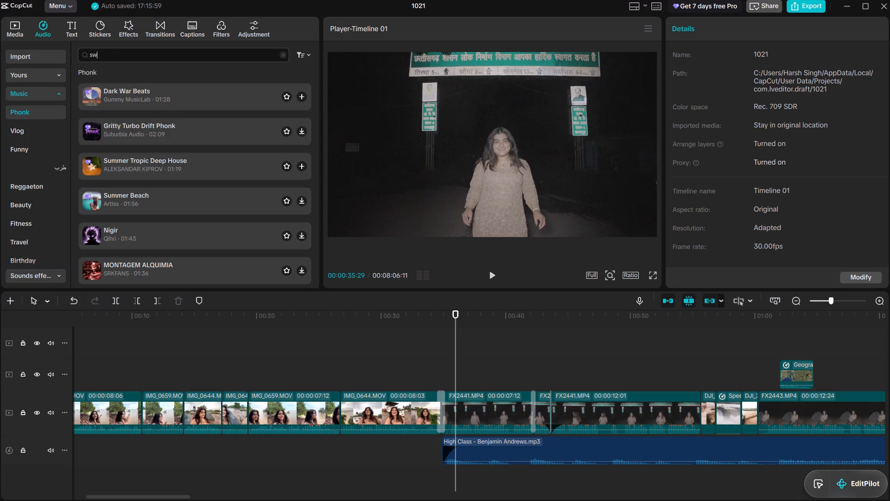
key(BackSpace)
key(BackSpace)
key(BackSpace)
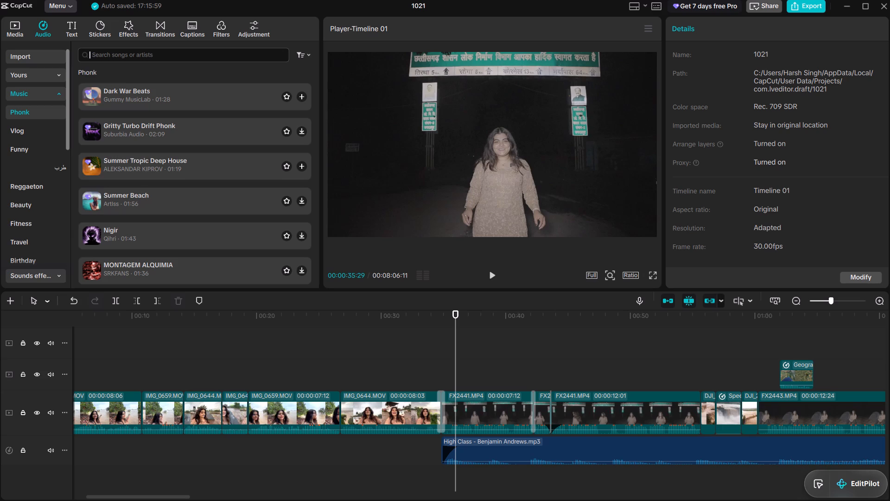
click(25, 272)
click(138, 51)
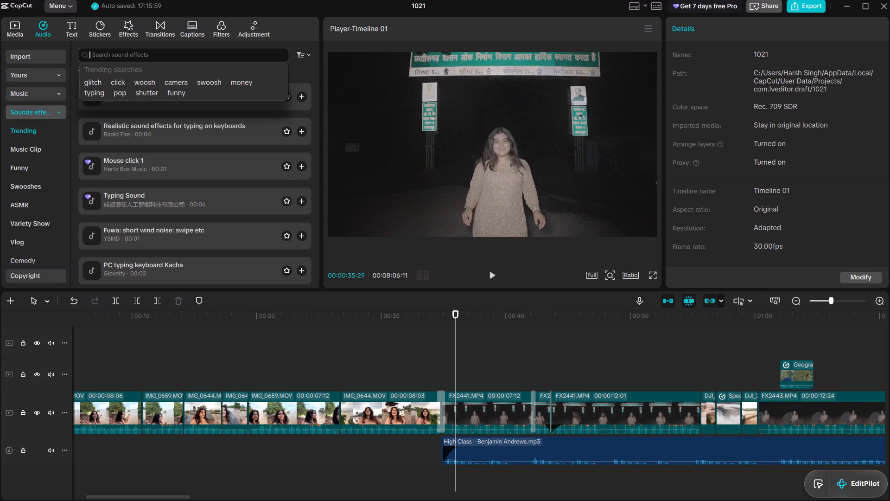
click(216, 78)
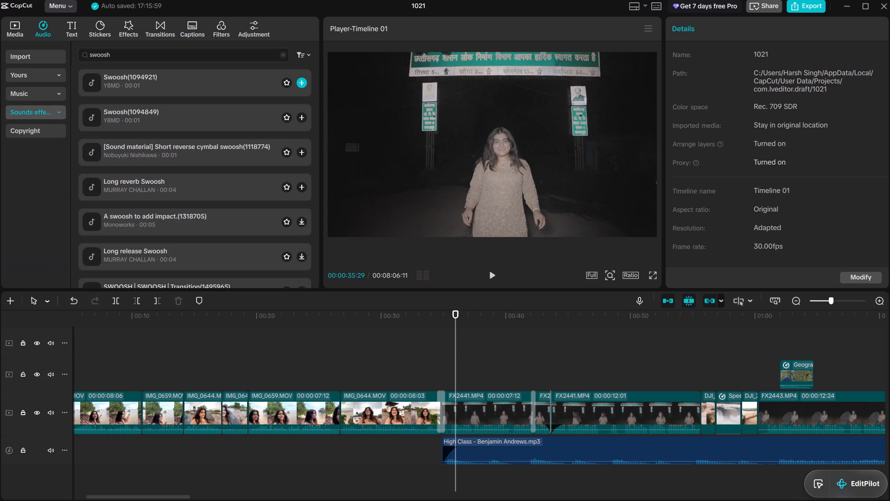
Add the Swoosh(1094921) sound on a new audio track below the music, ending at the Swoosh Blur cut, and play it.
click(141, 75)
drag(147, 77, 378, 408)
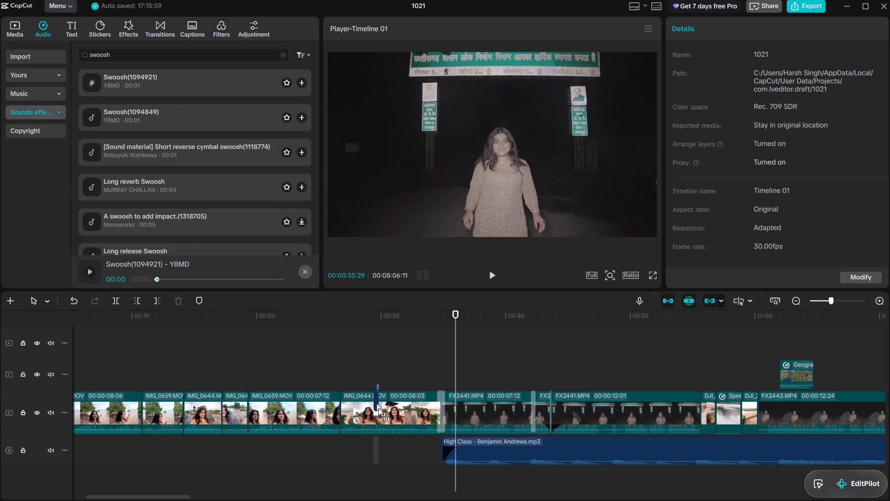
drag(378, 408, 435, 478)
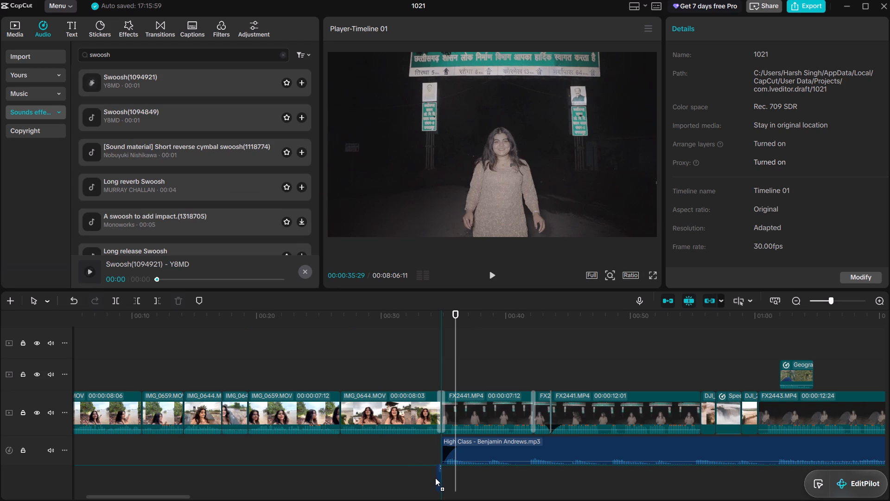
drag(435, 478, 436, 478)
click(430, 361)
key(space)
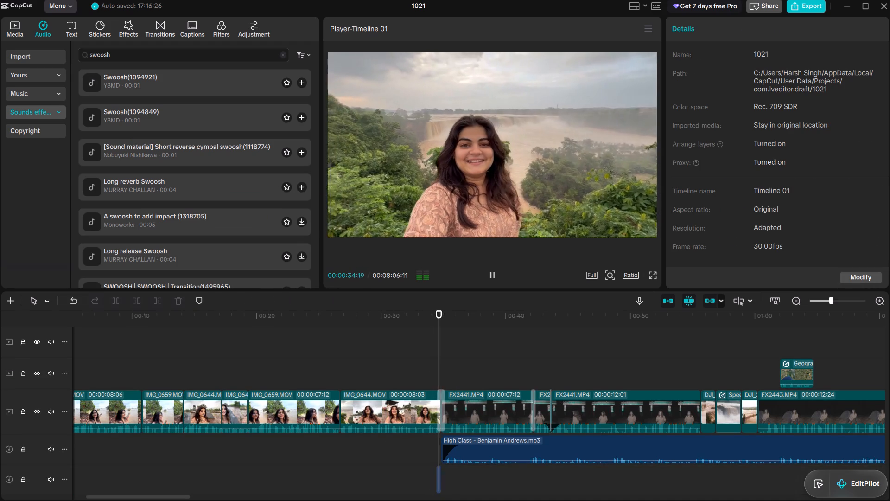
key(space)
Move the Swoosh sound slightly along its track so it starts with the High Class music, and play the transition.
click(879, 301)
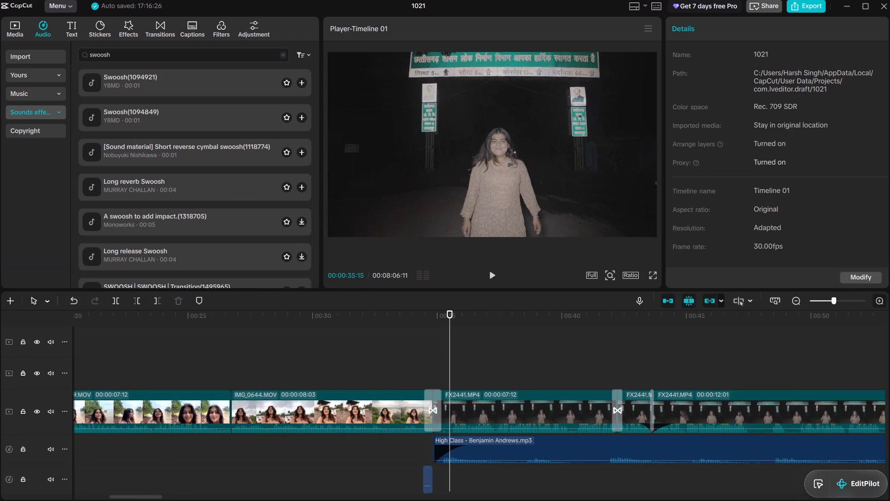
scroll(617, 392, down, 1)
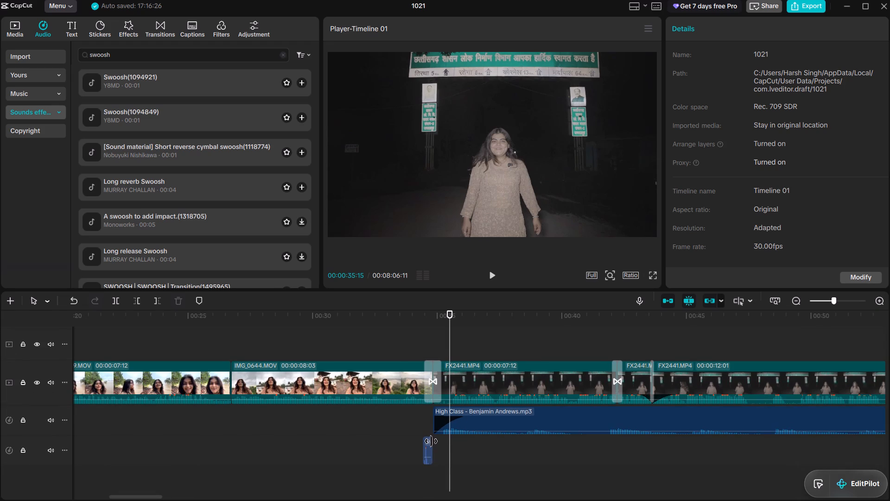
click(428, 441)
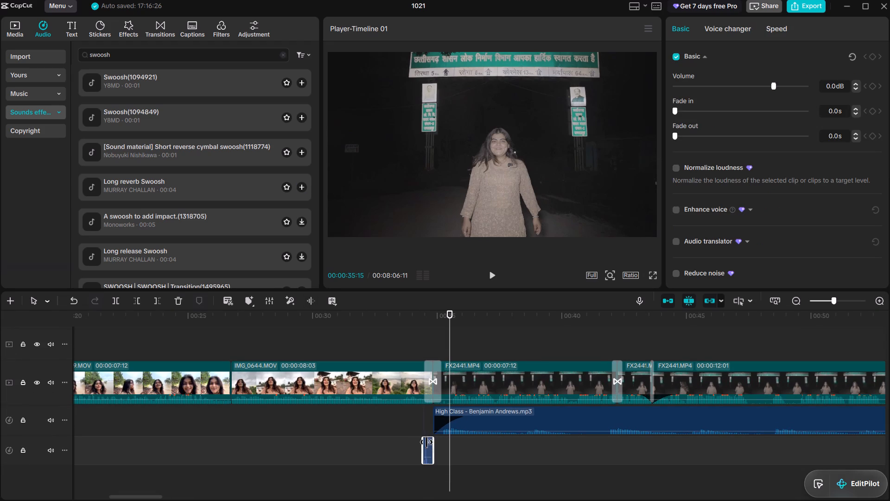
drag(429, 440, 434, 441)
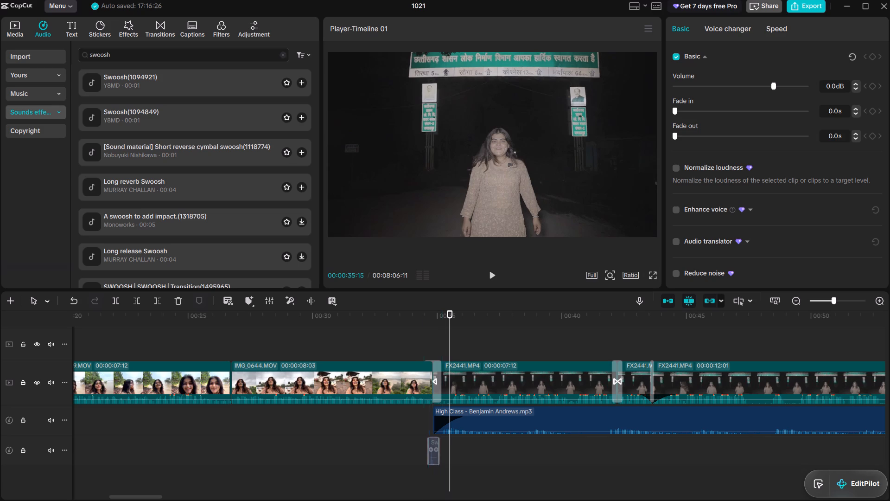
drag(434, 441, 436, 442)
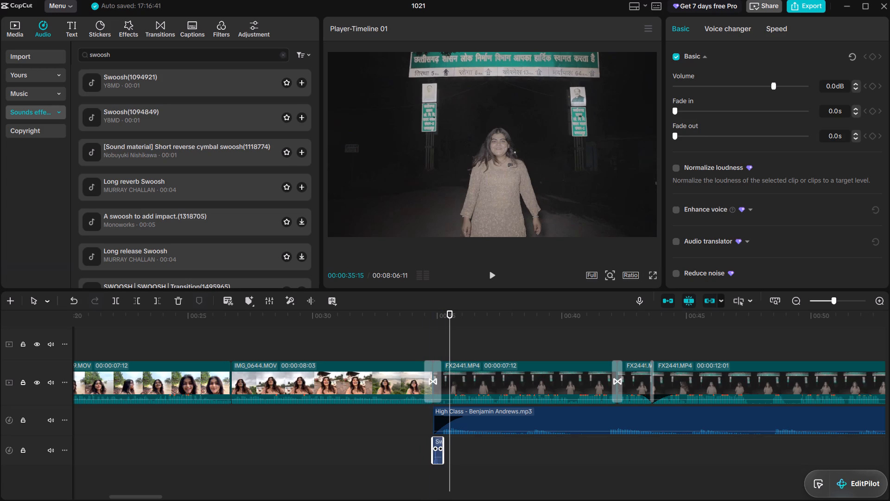
click(420, 343)
key(space)
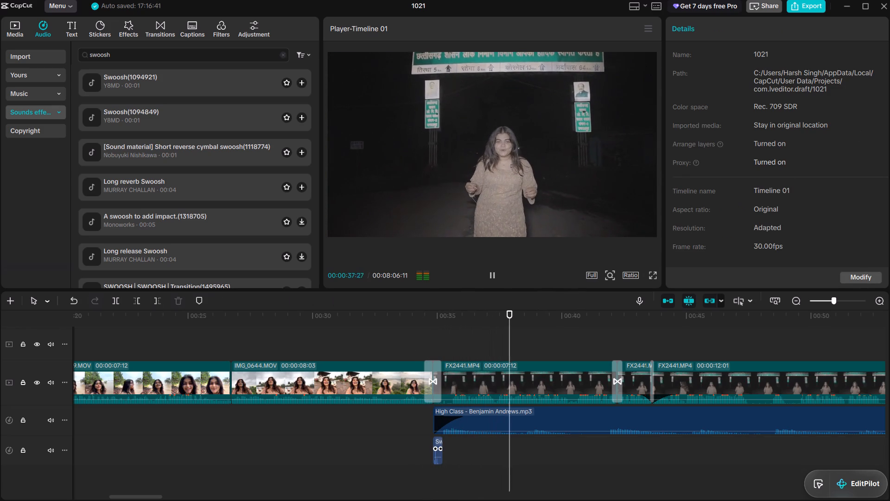
Raise the High Class music volume to -13.8 dB and play it back into the first DJI waterfall clips.
scroll(550, 340, left, 1)
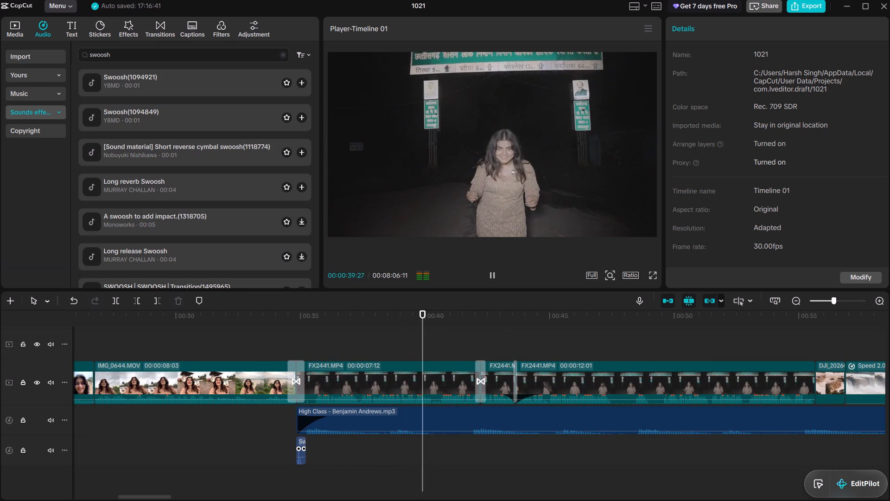
scroll(440, 352, left, 1)
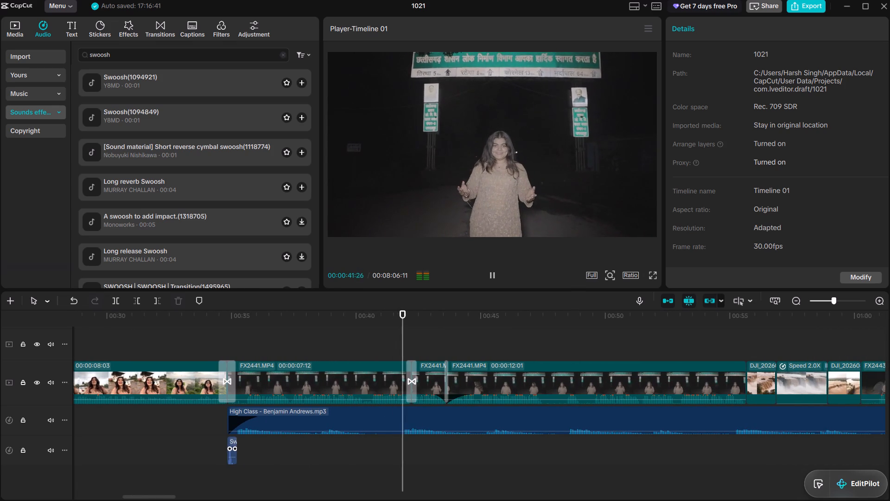
click(797, 303)
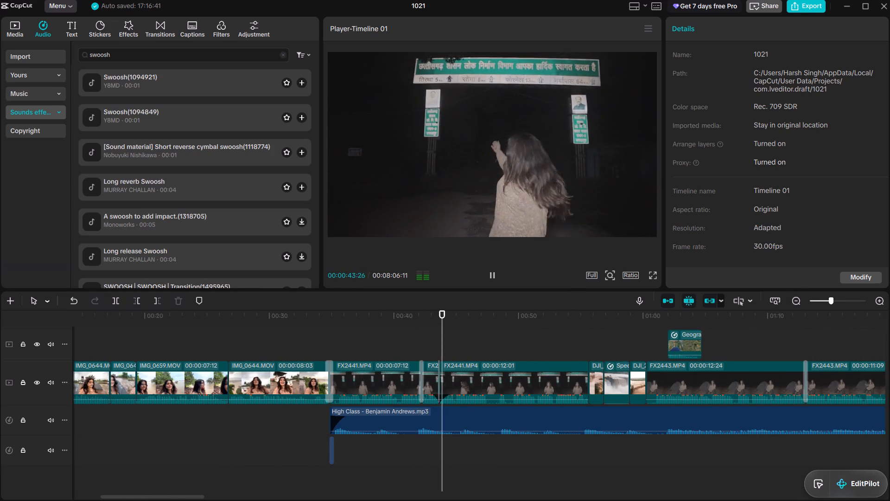
scroll(545, 360, left, 1)
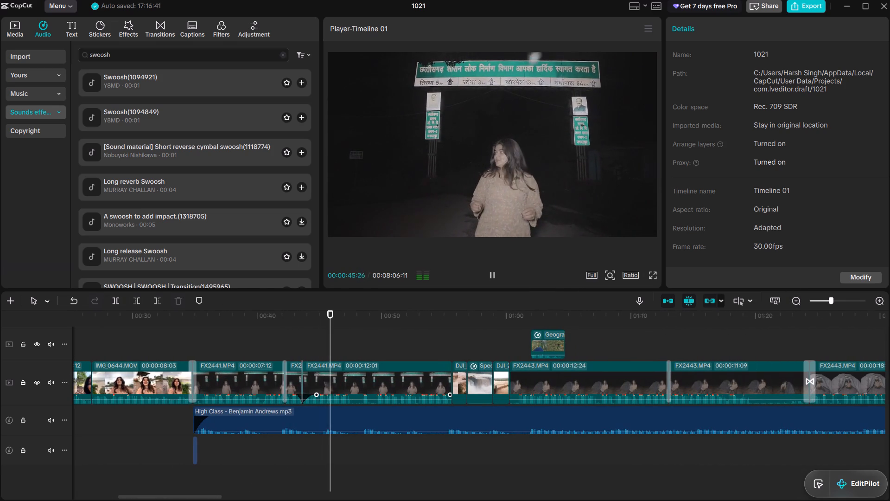
scroll(419, 362, left, 1)
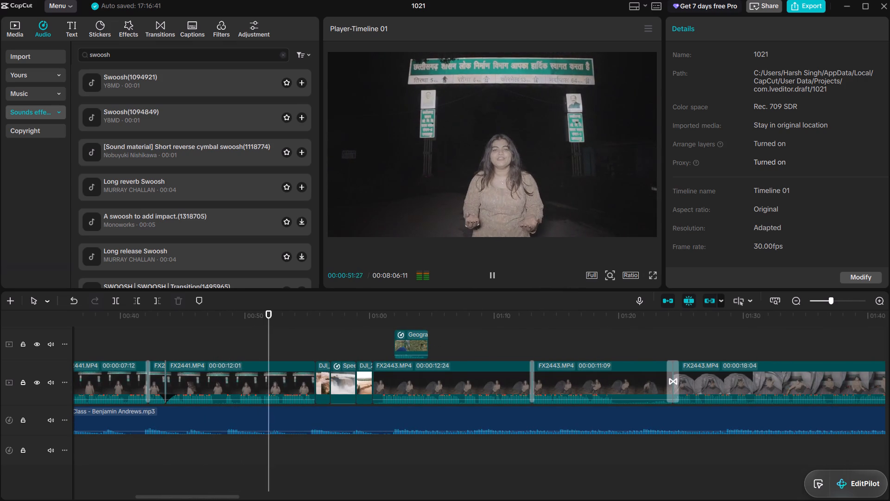
key(space)
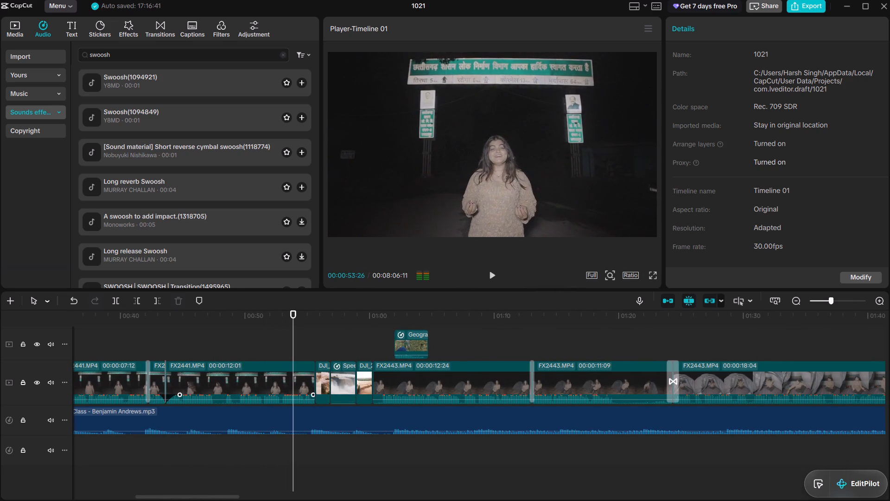
click(304, 420)
drag(741, 84, 743, 84)
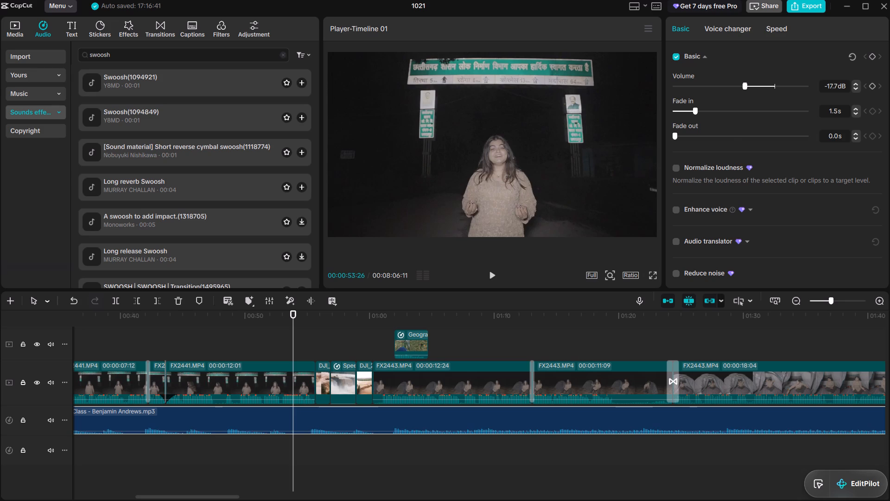
drag(743, 84, 746, 84)
click(746, 84)
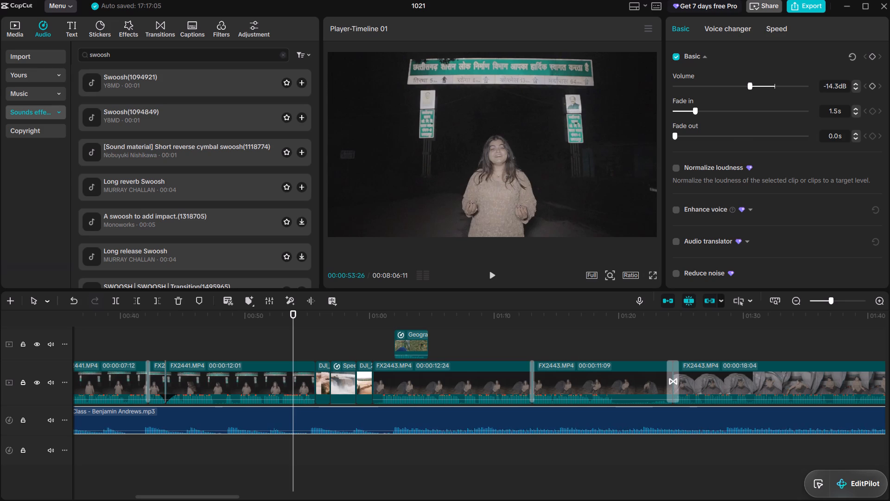
key(space)
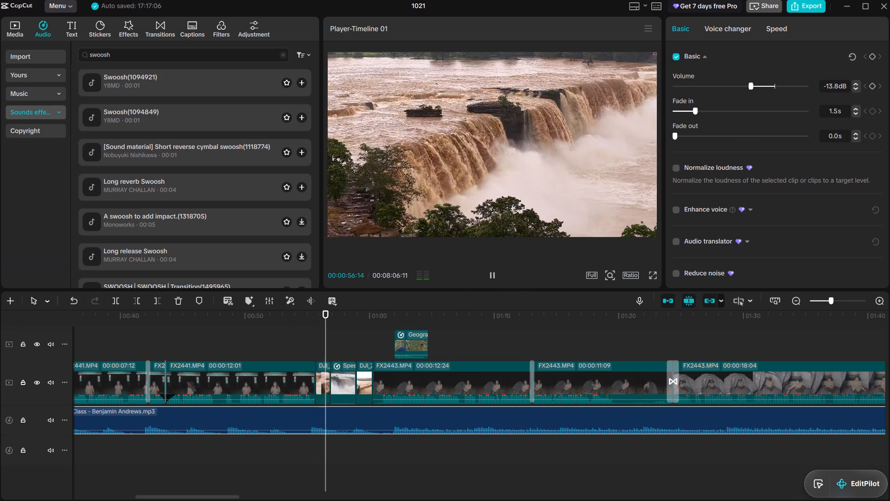
key(space)
Split the High Class music where the first DJI clip begins and move the remainder to start with the 12:24 FX2443.MP4 clip.
double_click(316, 348)
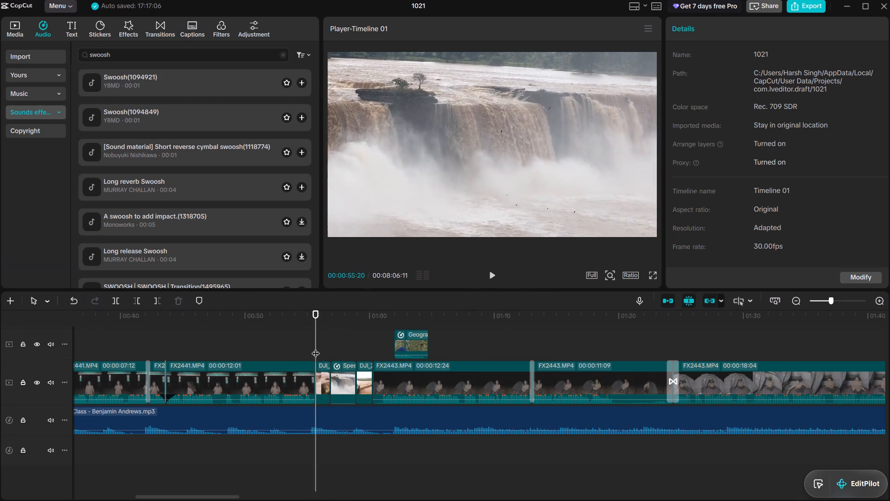
click(346, 426)
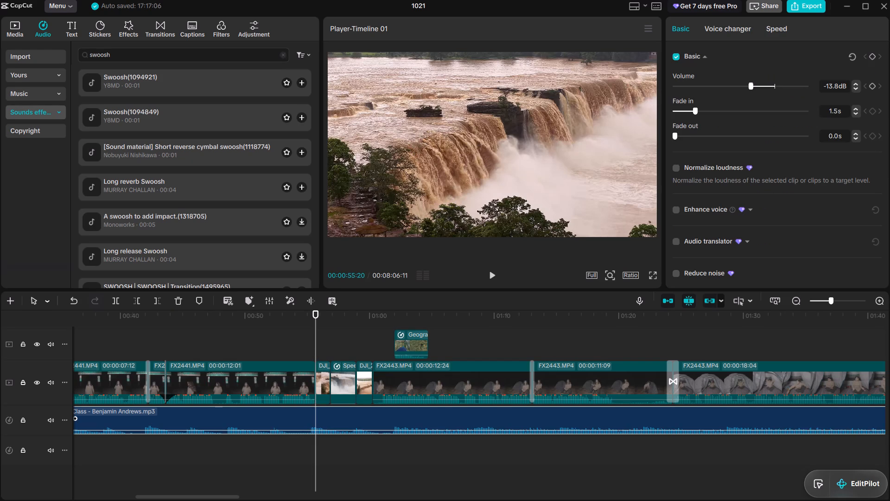
key(ctrl+b)
drag(344, 417, 402, 413)
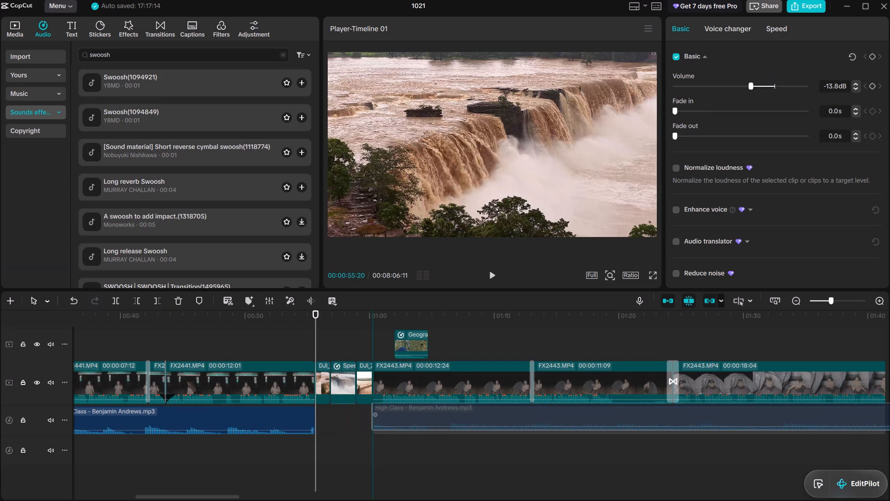
drag(402, 413, 401, 417)
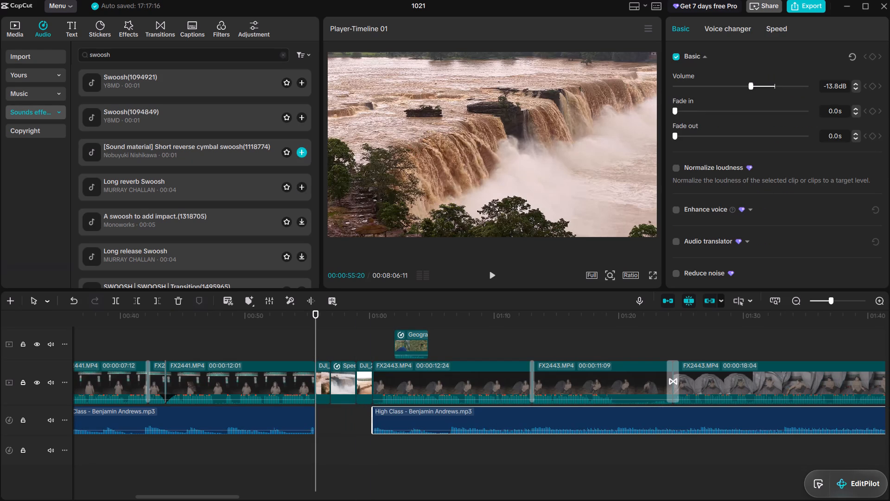
Split the music at 00:03:15:26 and move the remainder to start with the 9:25 IMG_0644.MOV clip after the DJI waterfall shots.
scroll(373, 384, left, 5)
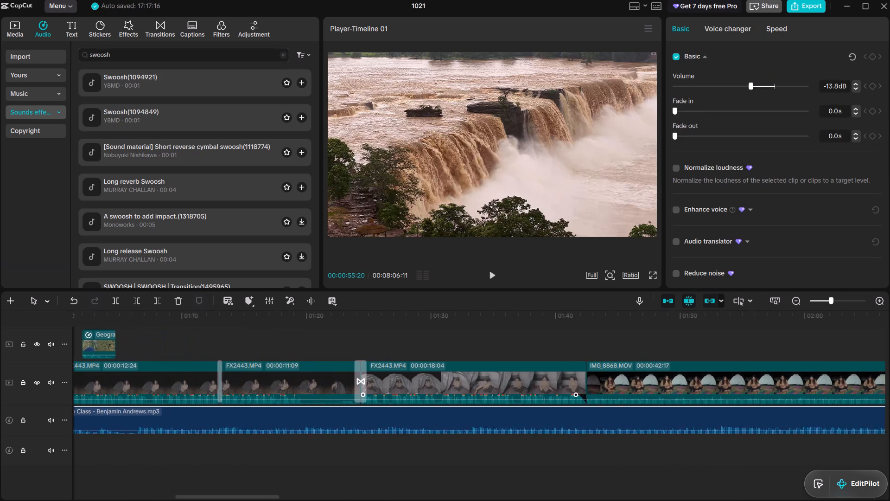
scroll(396, 378, left, 4)
scroll(403, 377, up, 1)
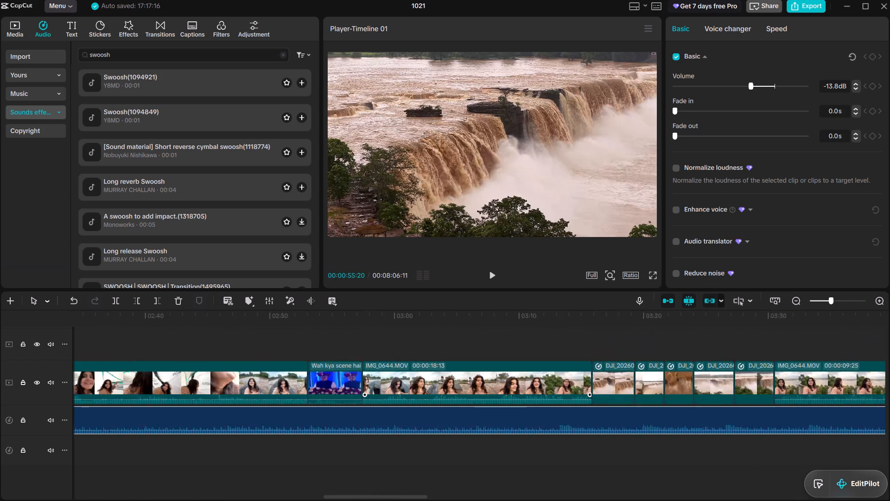
scroll(403, 377, up, 1)
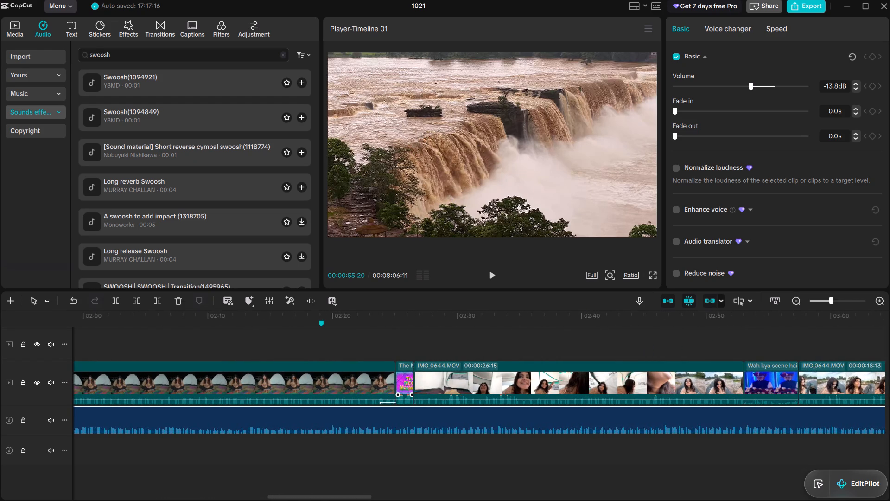
scroll(403, 377, up, 1)
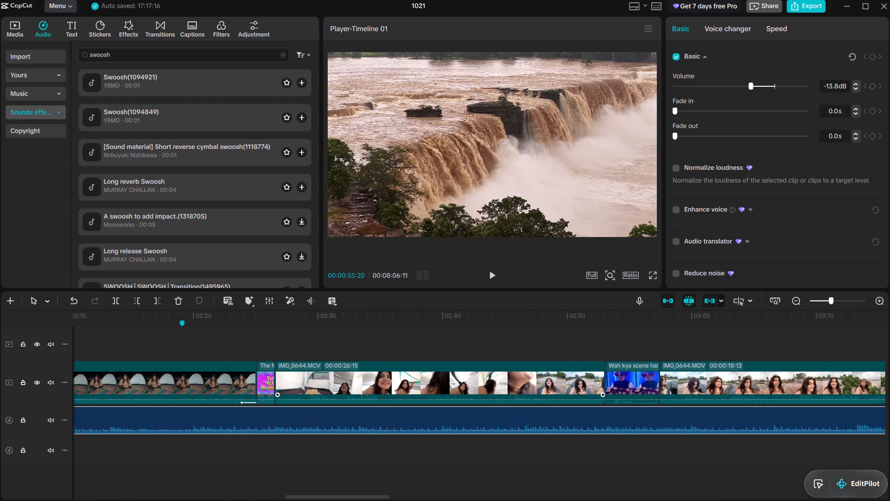
scroll(403, 377, up, 1)
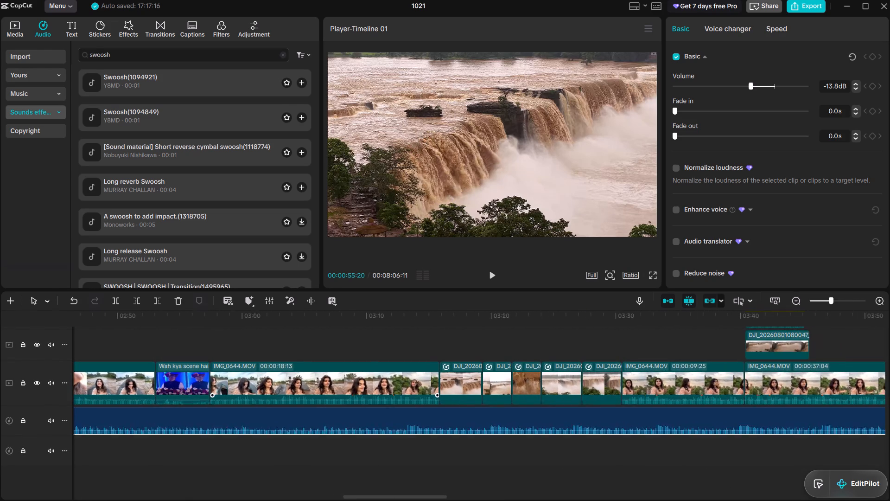
scroll(403, 377, up, 2)
click(368, 363)
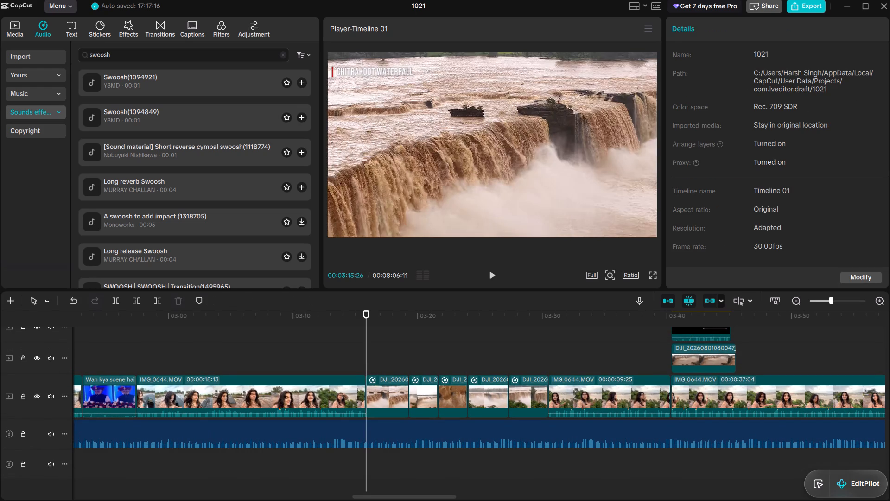
ctrl+click(378, 425)
key(ctrl+b)
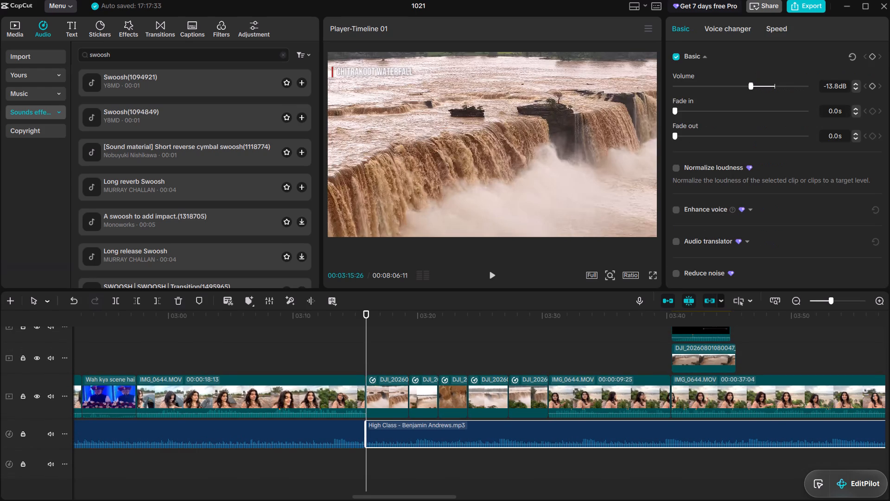
drag(389, 427, 573, 432)
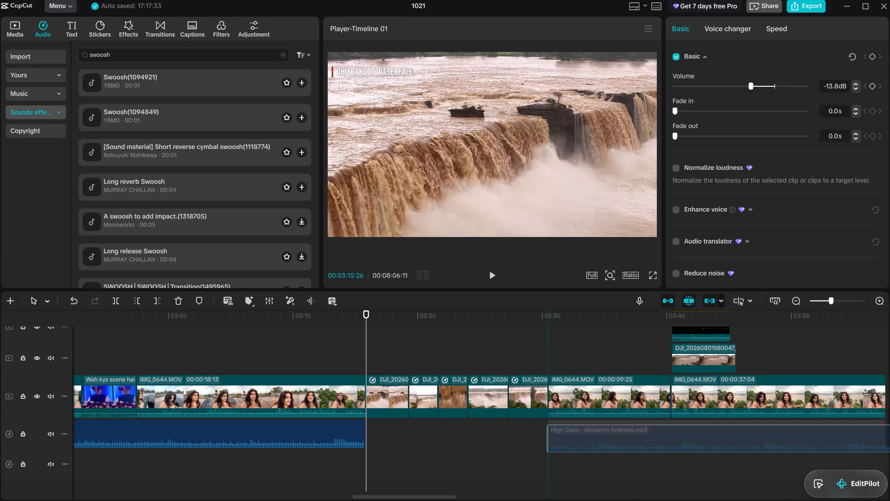
drag(573, 432, 570, 432)
Trim the end of the last High Class music segment back to the start of the IMG_0655.MOV clip.
scroll(568, 432, left, 3)
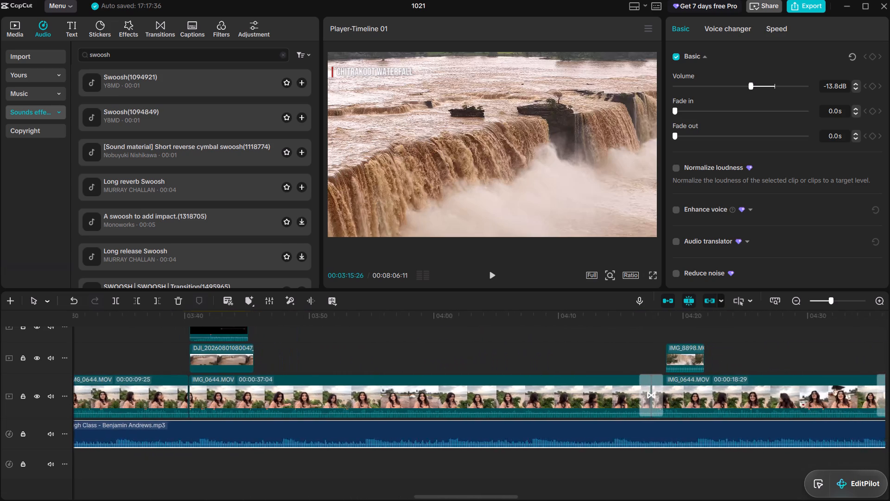
scroll(505, 421, left, 6)
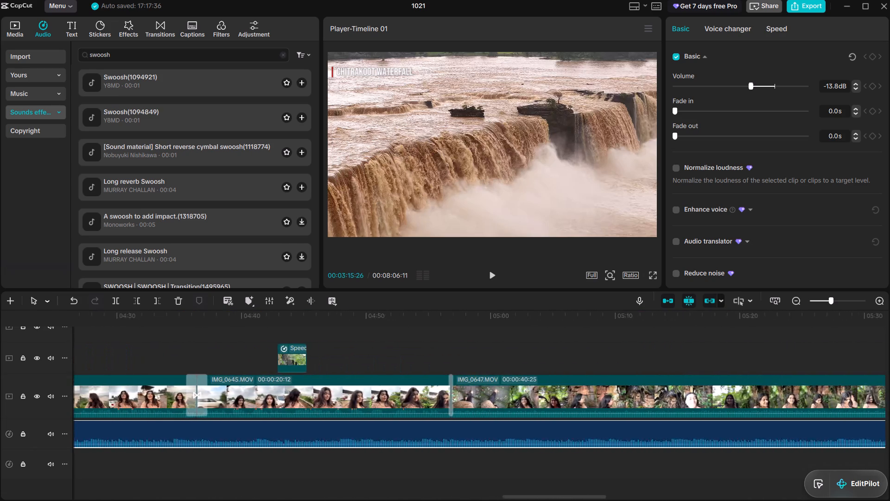
scroll(508, 418, left, 4)
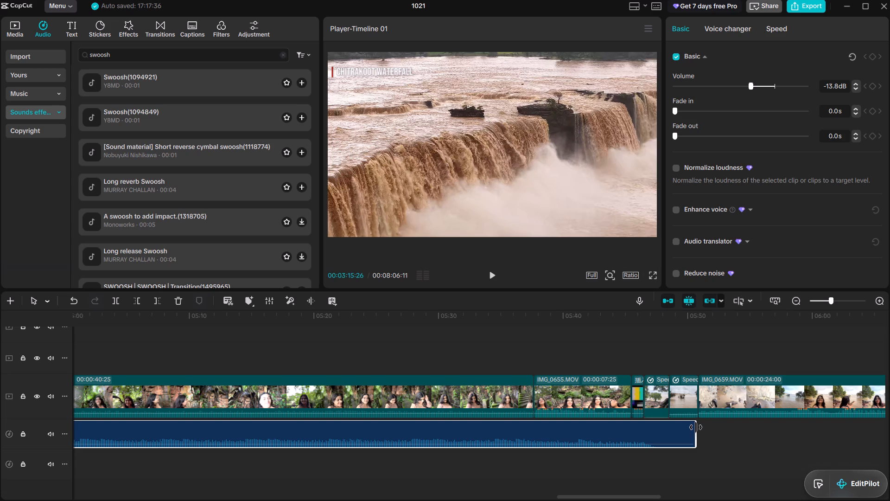
drag(696, 427, 530, 433)
Add the Chains - Benjamin Andrews.mp3 music on a new audio track at the very start of the timeline.
scroll(567, 413, left, 1)
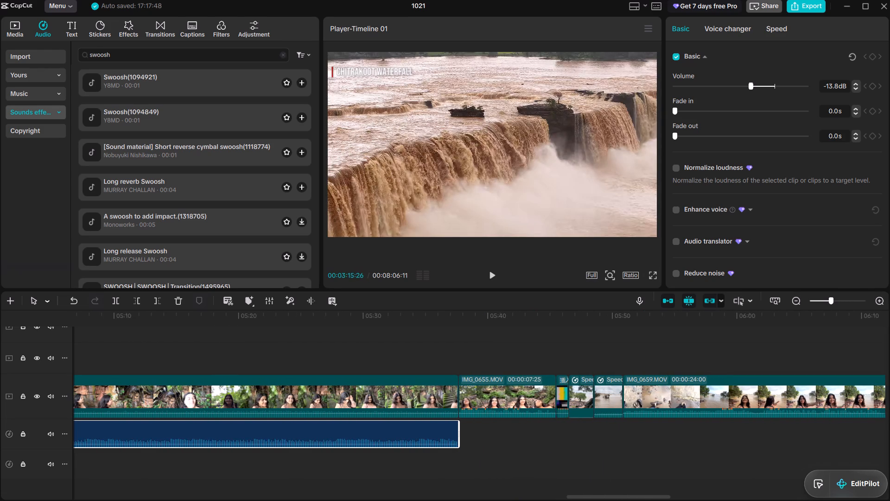
scroll(592, 383, right, 1)
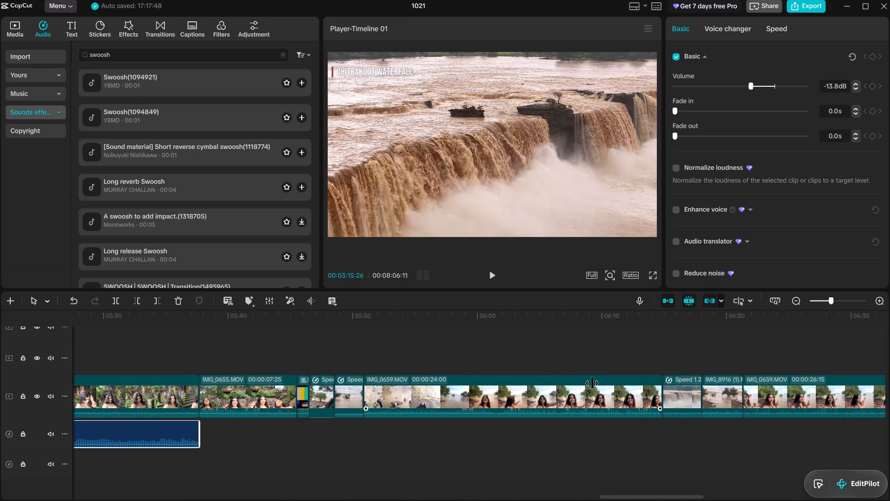
scroll(592, 383, right, 2)
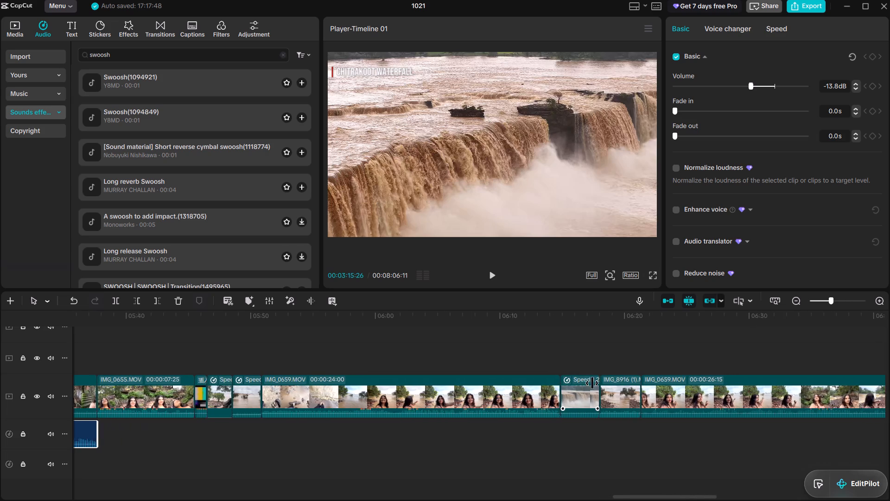
scroll(592, 383, right, 2)
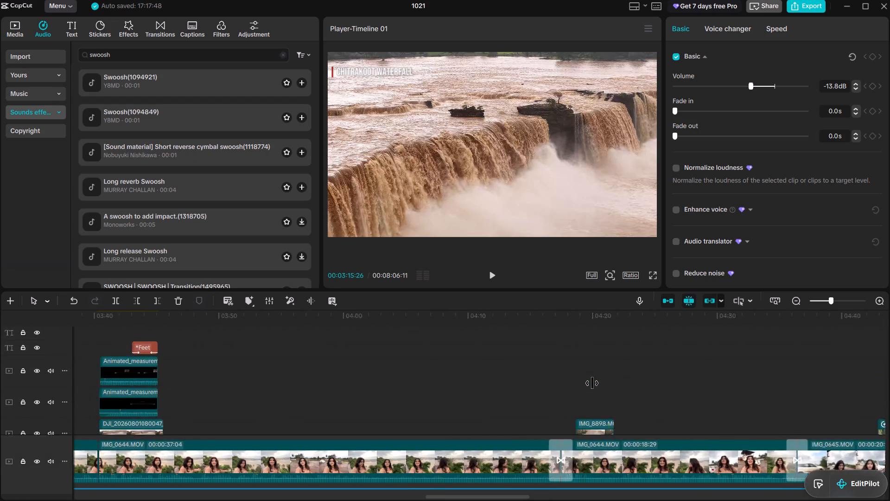
scroll(592, 383, right, 7)
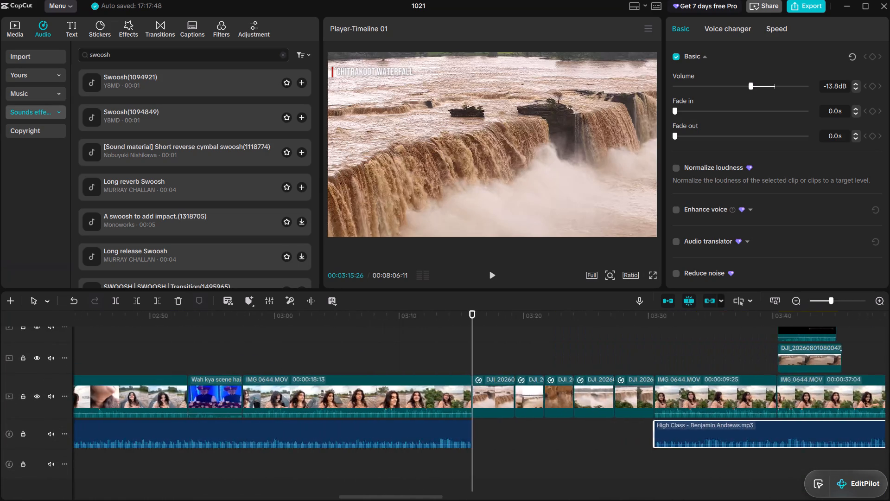
scroll(510, 390, right, 2)
scroll(405, 389, right, 7)
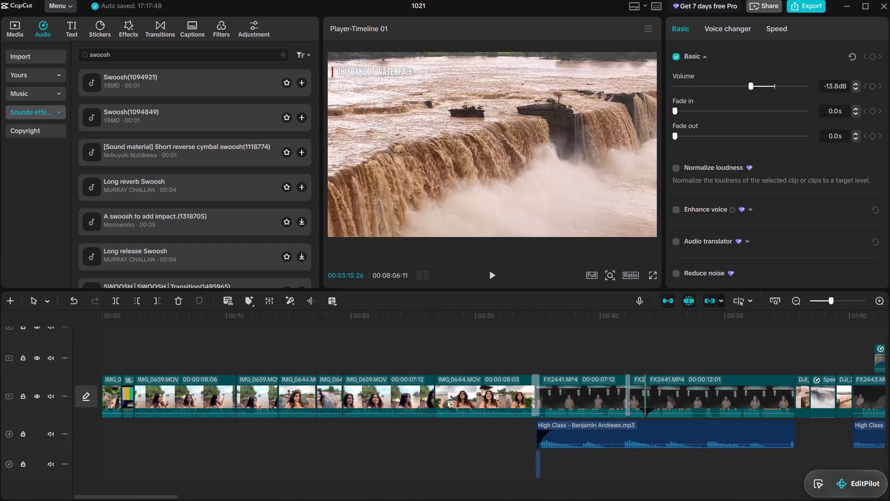
click(16, 29)
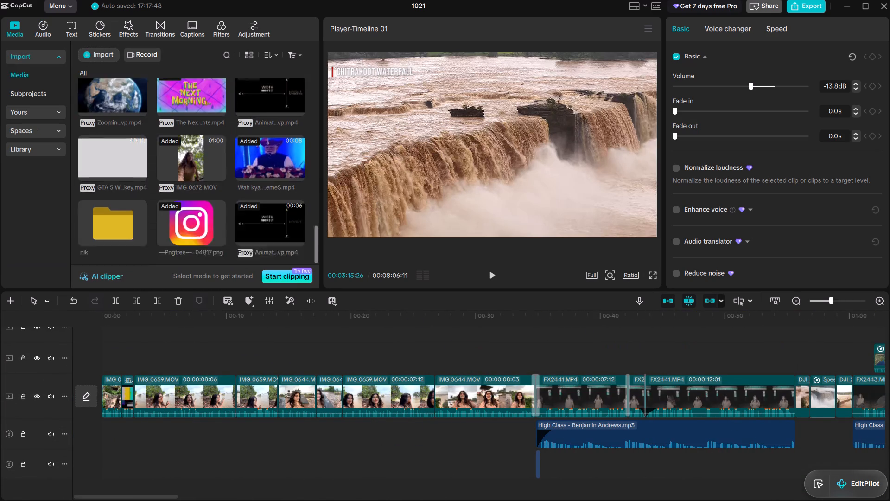
drag(109, 116, 132, 383)
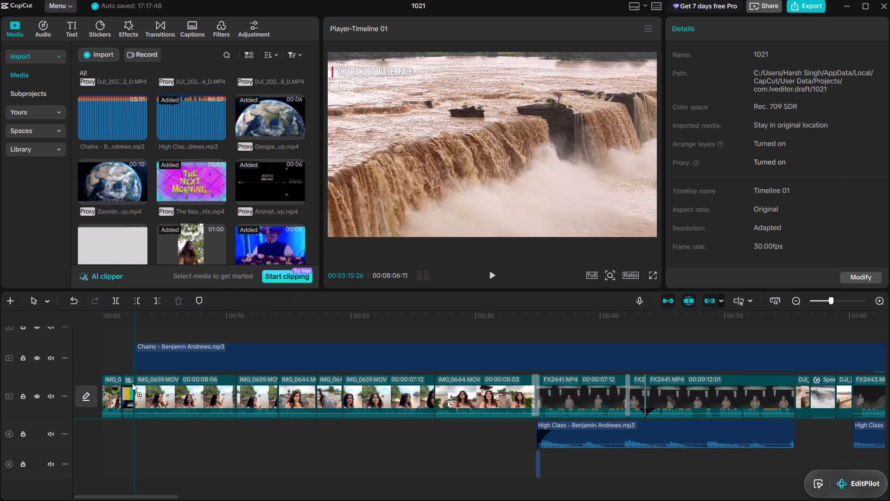
drag(132, 383, 102, 458)
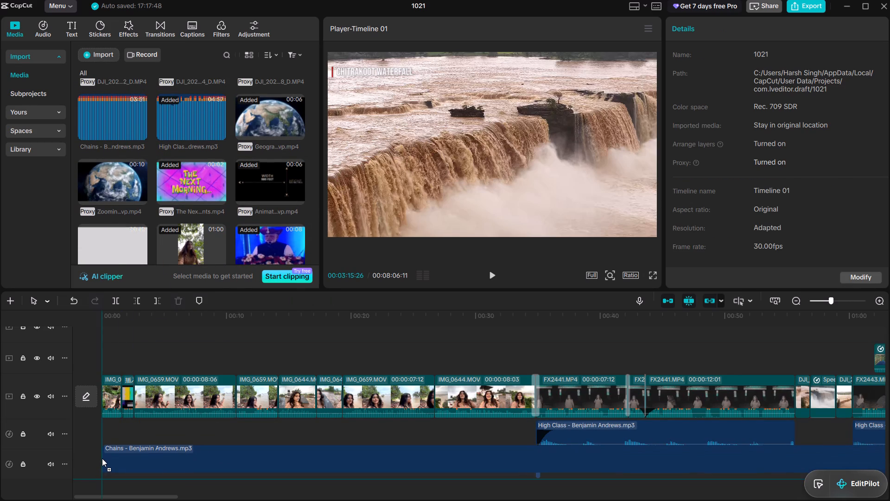
drag(102, 458, 101, 465)
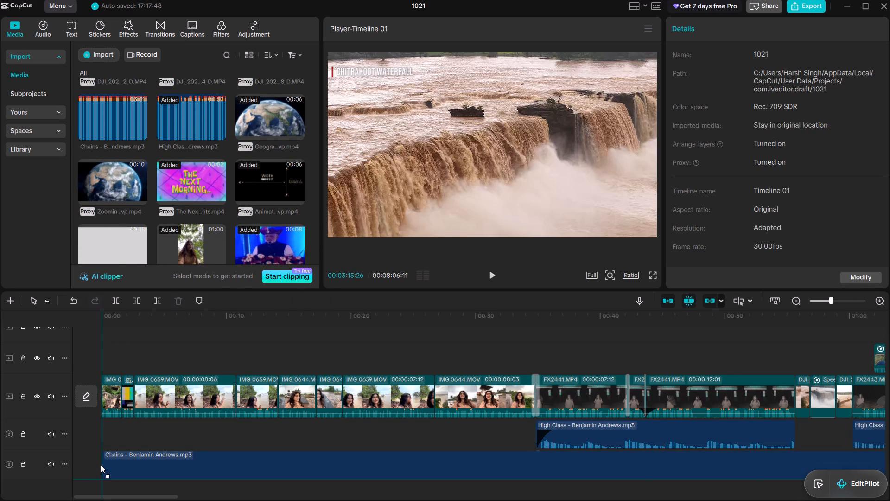
drag(101, 465, 104, 416)
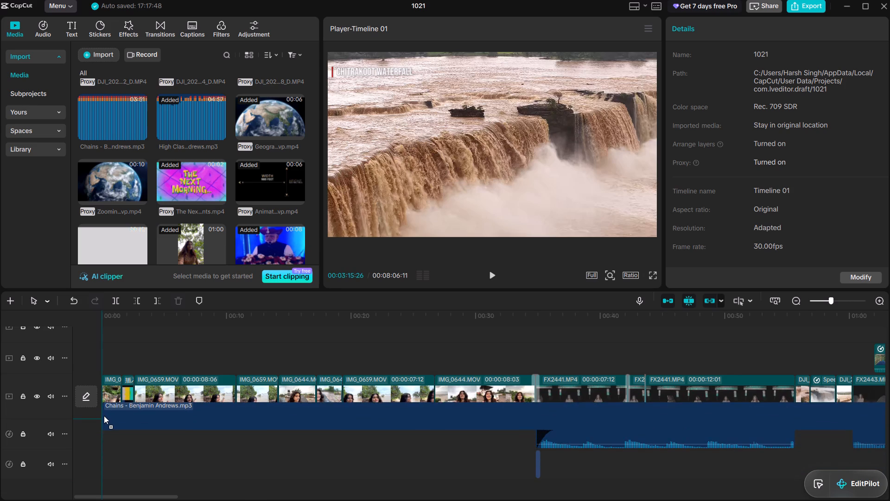
drag(104, 416, 99, 467)
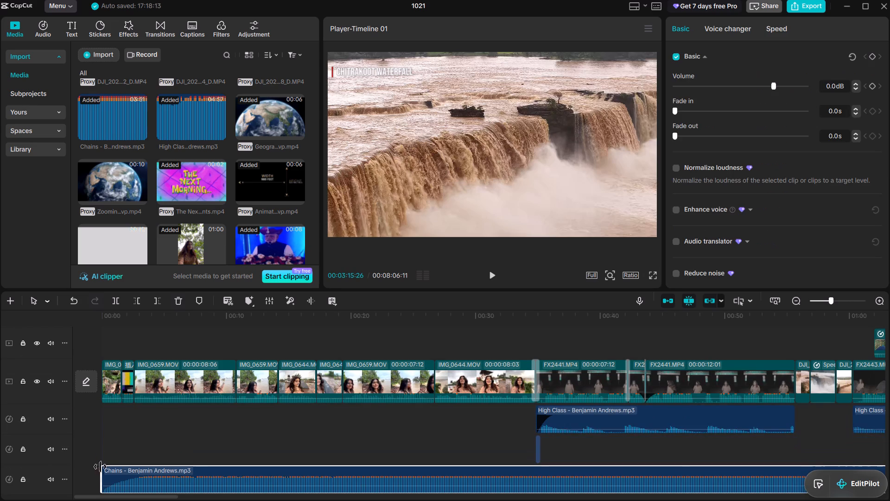
Listen to the Chains music from the beginning and lower its volume to -11.2 dB.
scroll(113, 459, down, 3)
click(115, 404)
drag(116, 403, 87, 410)
key(space)
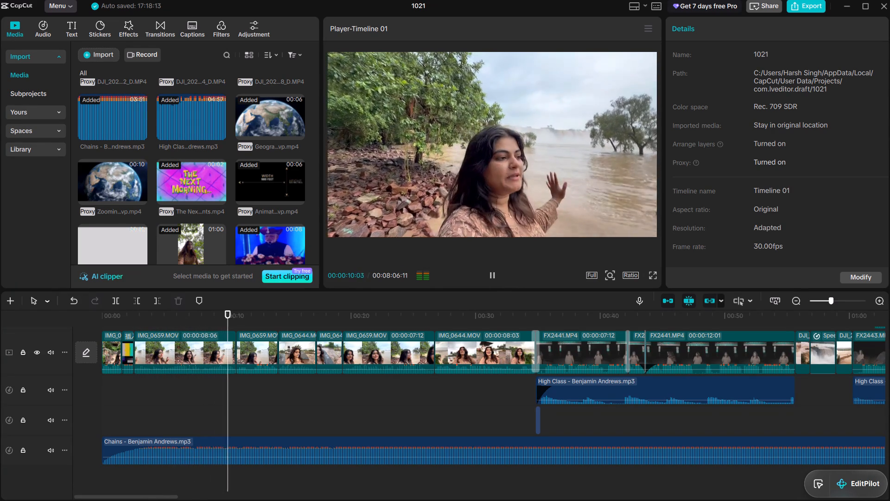
key(space)
click(249, 441)
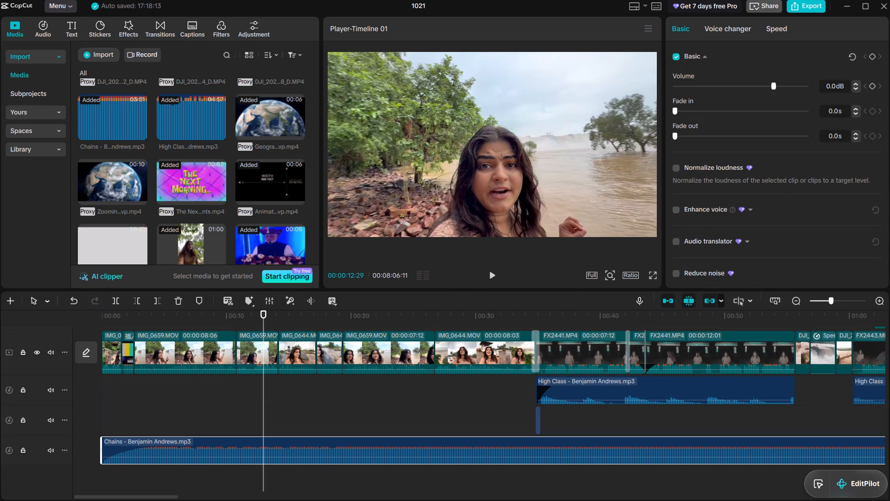
drag(772, 90, 753, 92)
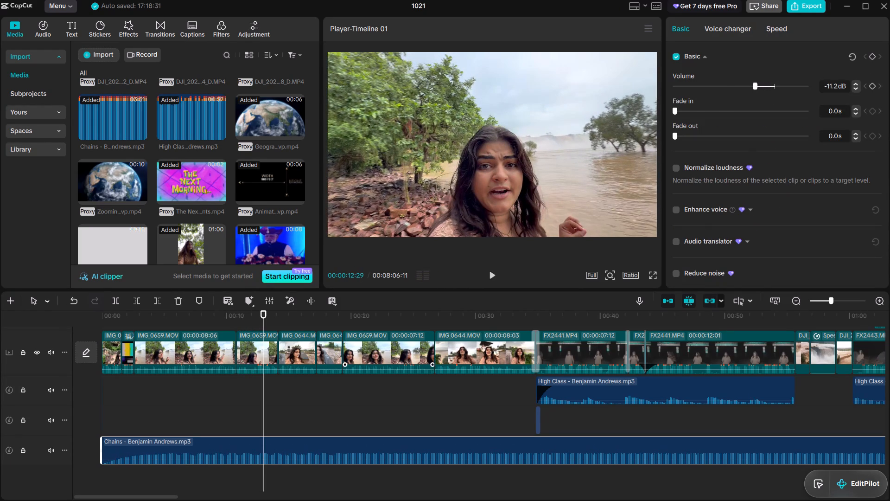
double_click(223, 373)
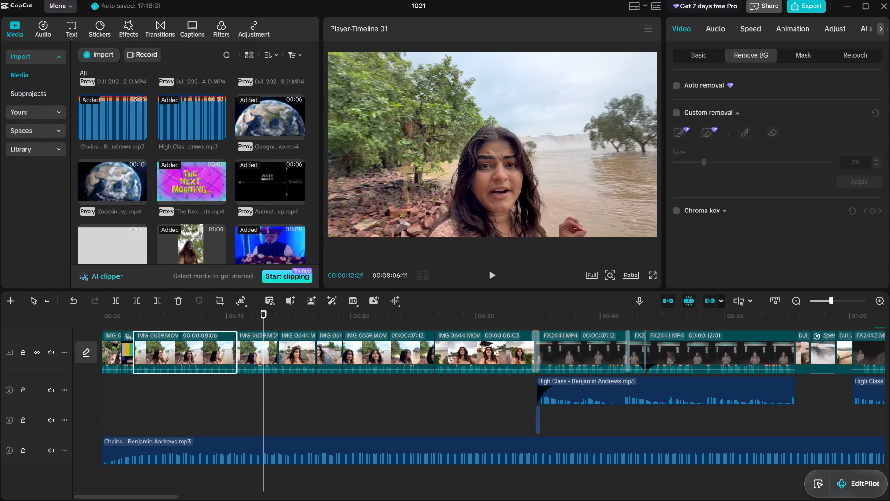
key(ctrl+z)
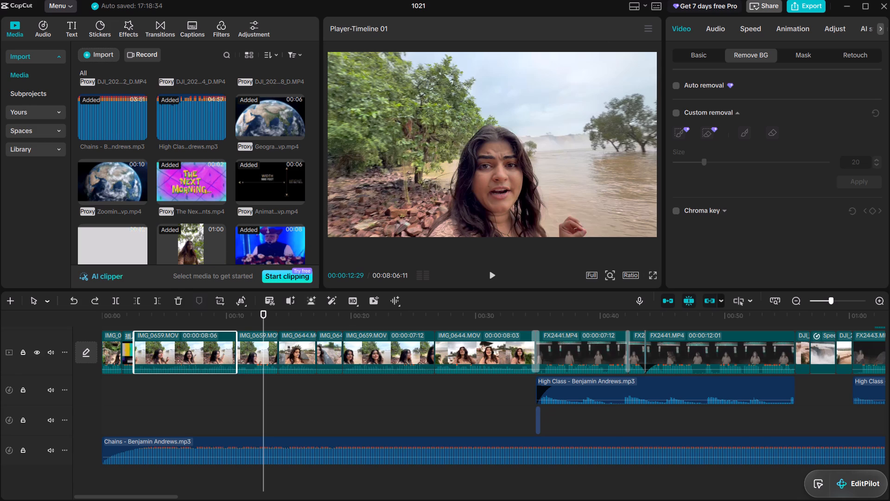
click(96, 300)
Trim about 3 seconds off the start of the Chains music, move it back to the timeline start and play it.
drag(149, 404, 127, 408)
drag(127, 408, 125, 408)
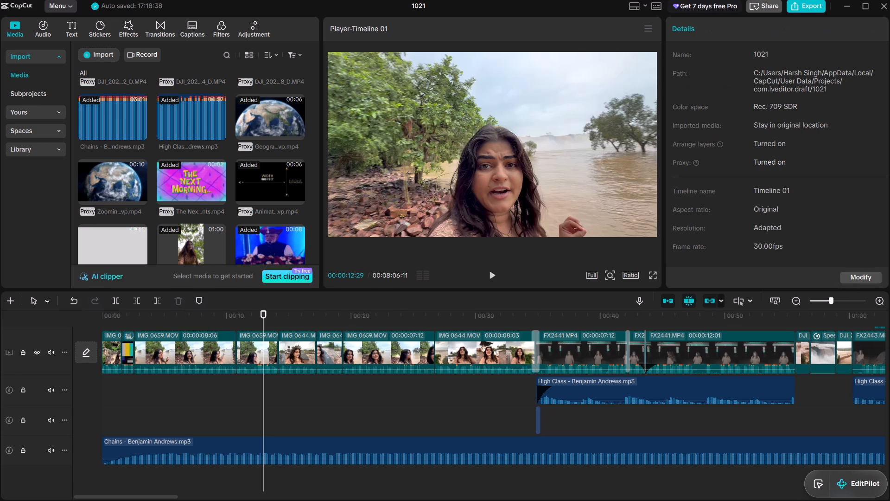
drag(125, 408, 116, 410)
drag(116, 410, 82, 414)
key(space)
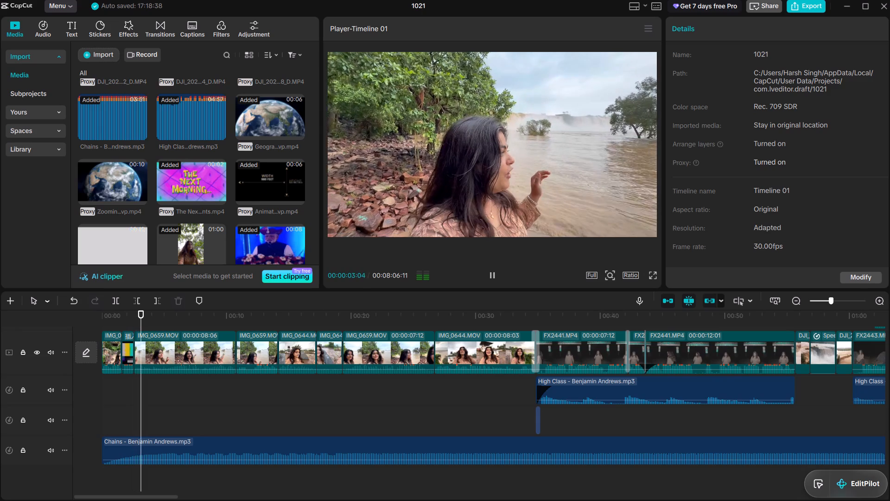
key(space)
click(133, 444)
drag(101, 442, 141, 445)
key(space)
drag(258, 445, 210, 447)
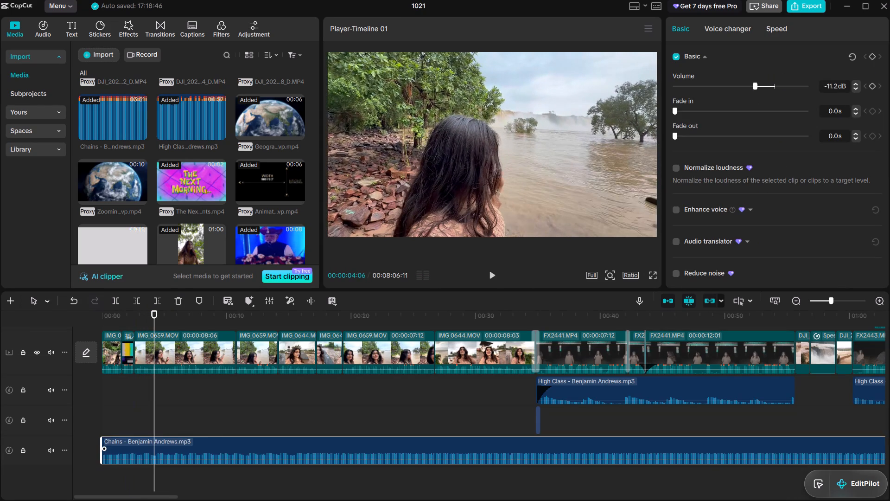
click(114, 412)
drag(110, 412, 94, 416)
key(space)
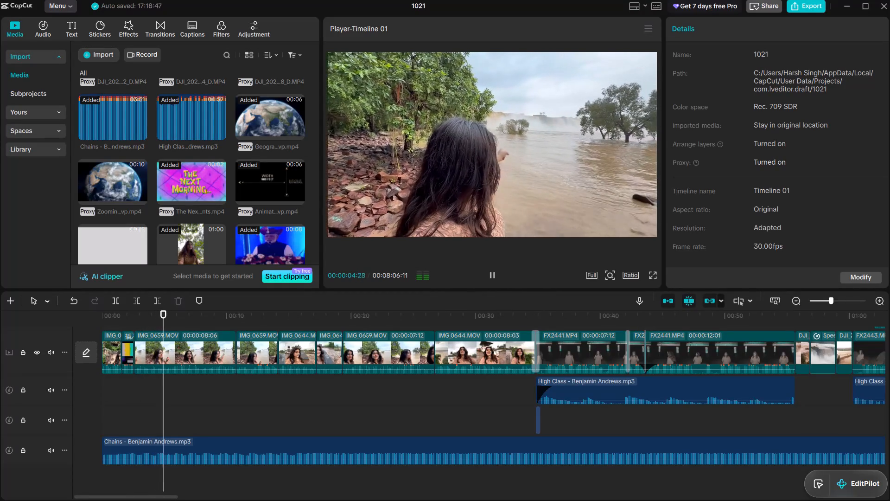
key(space)
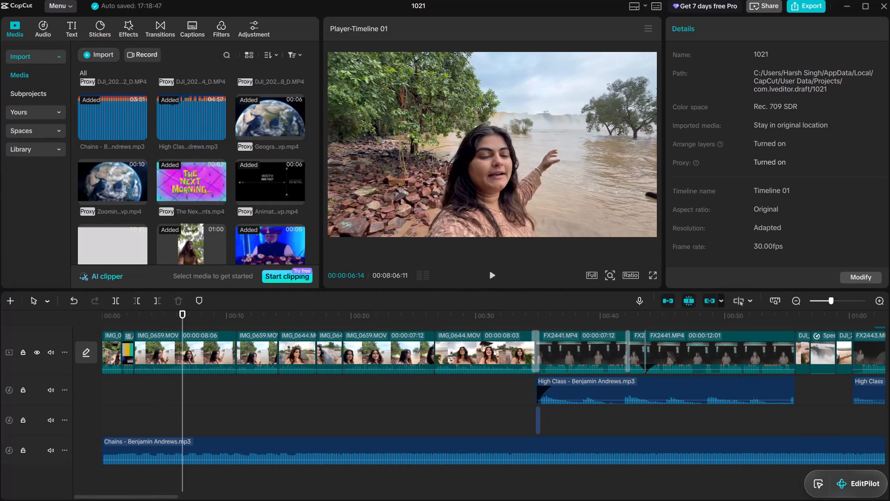
Move the Chains music to start at about 00:44 under the 12:01 FX2441.MP4 clip and listen for a usable section.
click(199, 447)
drag(179, 443, 222, 438)
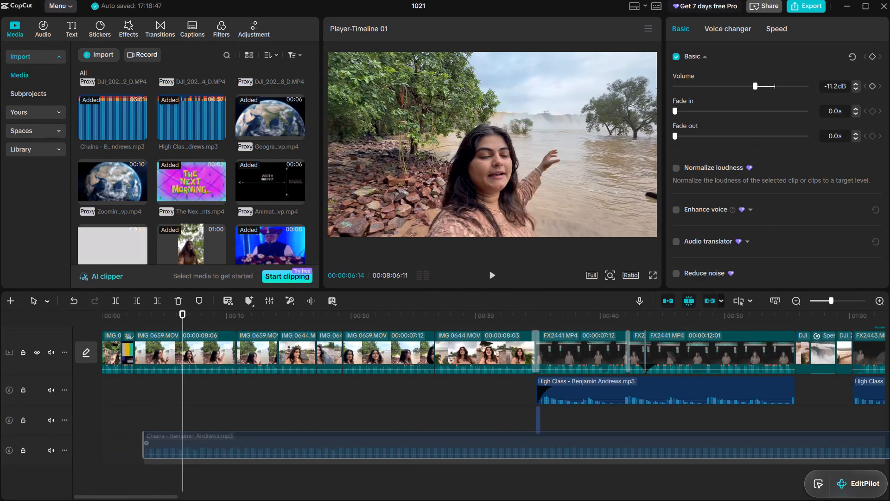
drag(222, 438, 732, 438)
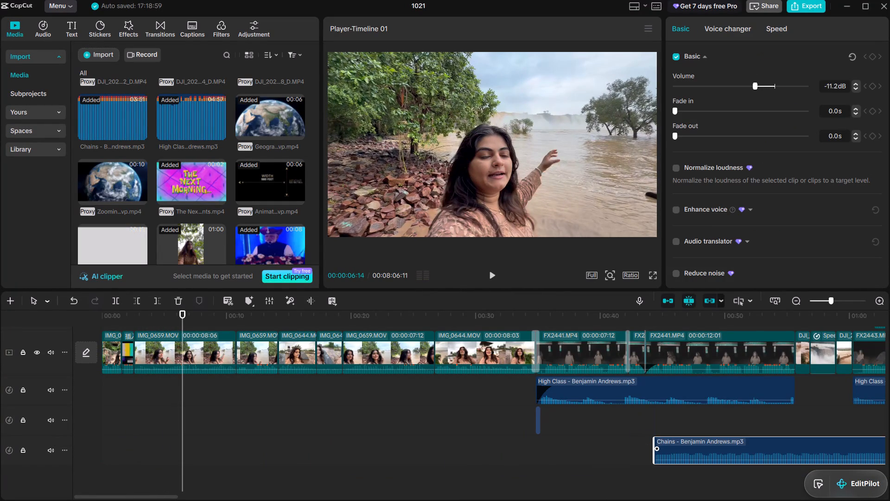
scroll(674, 444, left, 2)
click(367, 428)
drag(367, 428, 387, 430)
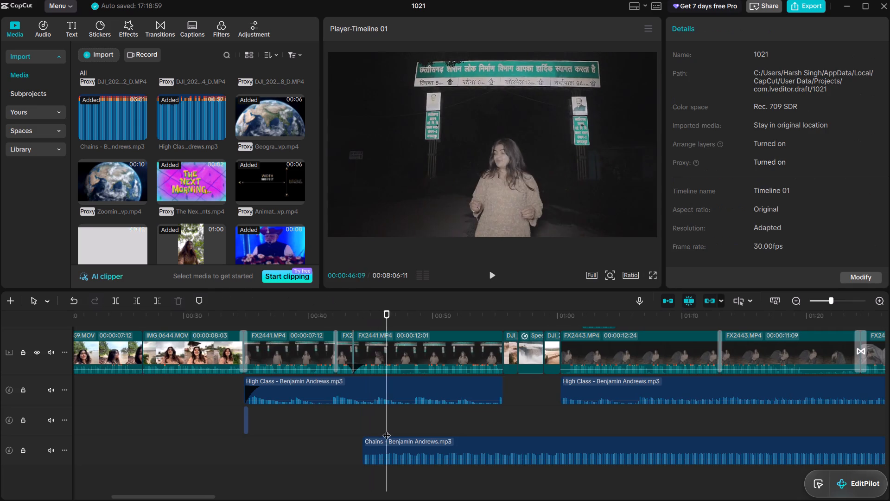
key(space)
key(space)
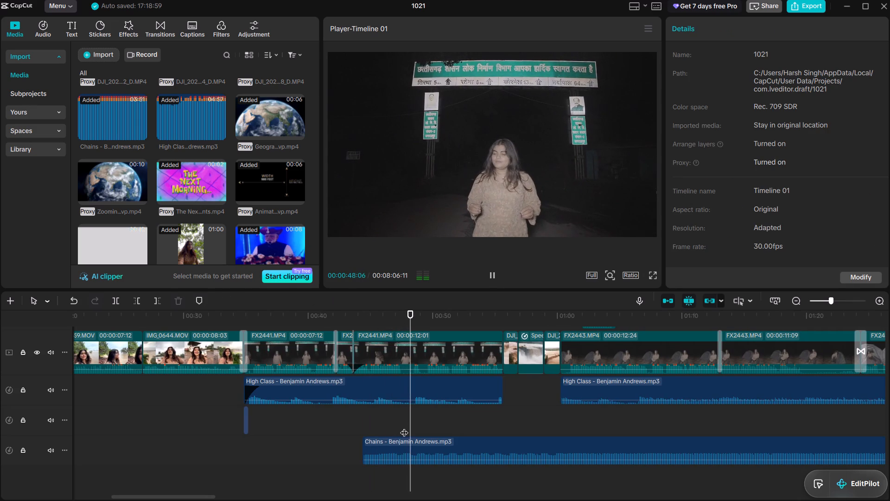
key(space)
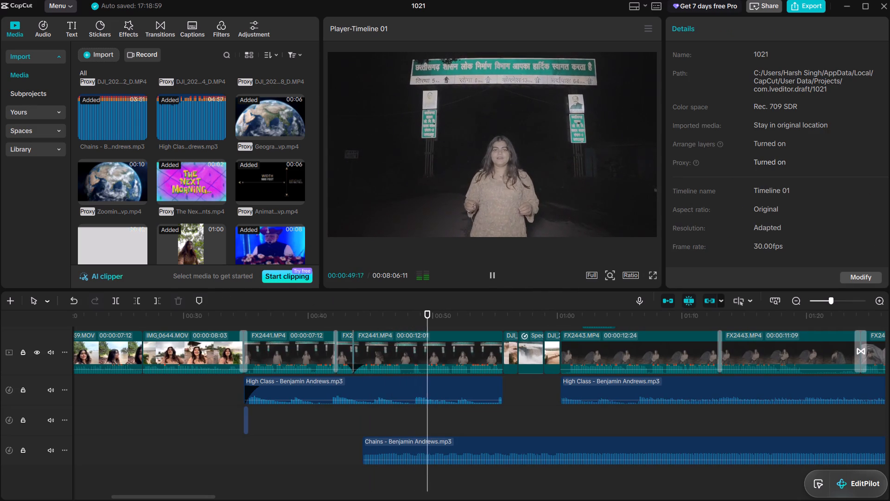
key(space)
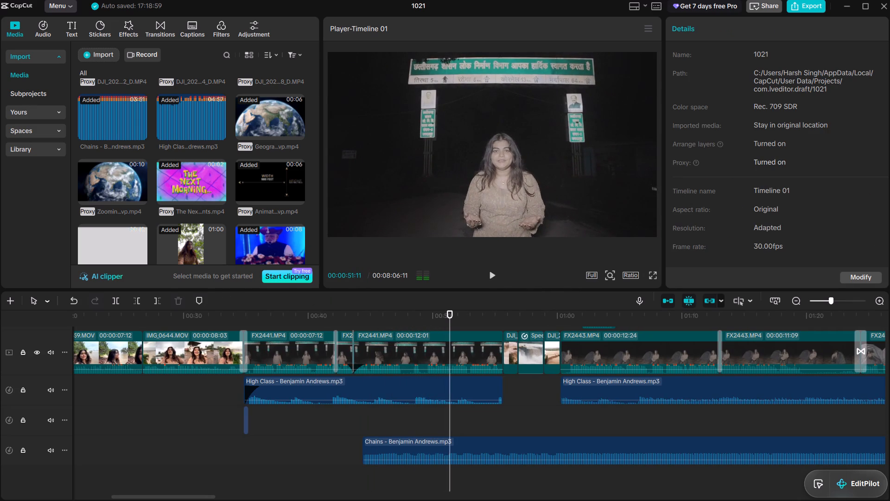
click(367, 429)
drag(367, 429, 362, 430)
key(space)
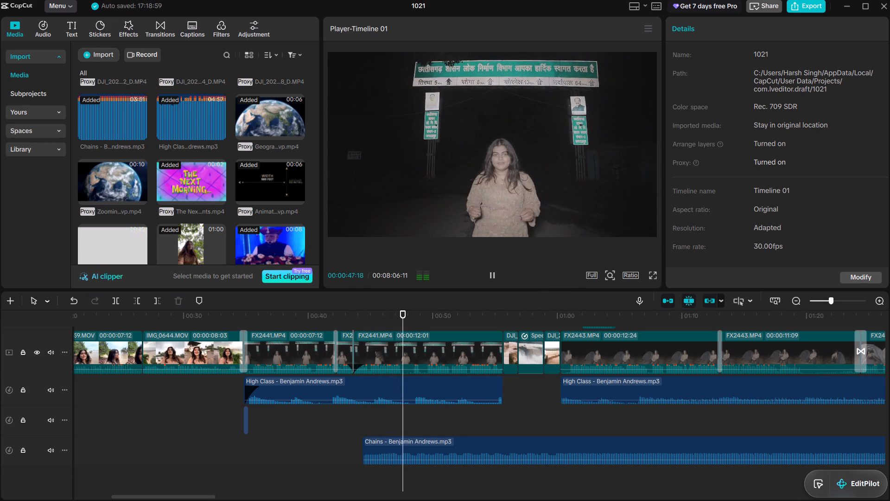
key(space)
Trim the start of the Chains music to 00:00:46:10.
double_click(387, 428)
click(400, 450)
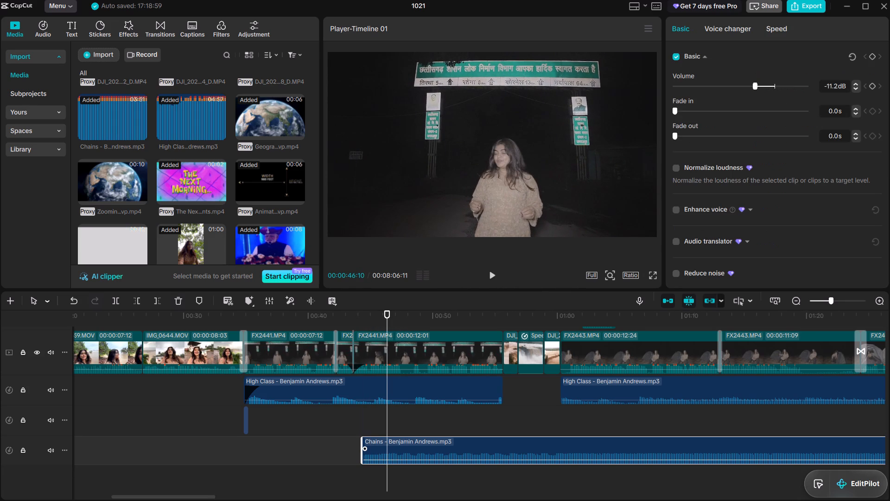
key(q)
Play the Chains music from its new start and split it at 00:00:51:01.
key(space)
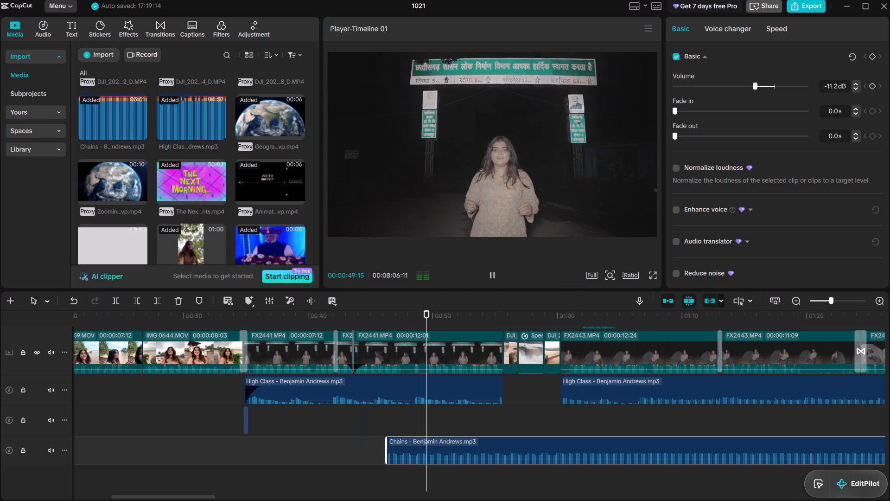
key(space)
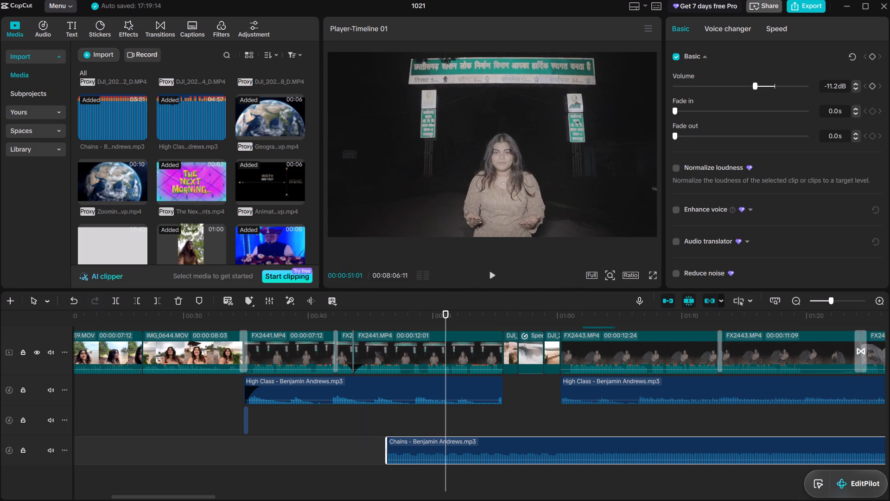
key(ctrl+b)
Move the short first Chains segment under the DJI clips following FX2441.MP4 and trim its end to where the 12:24 FX2443.MP4 clip starts.
click(421, 453)
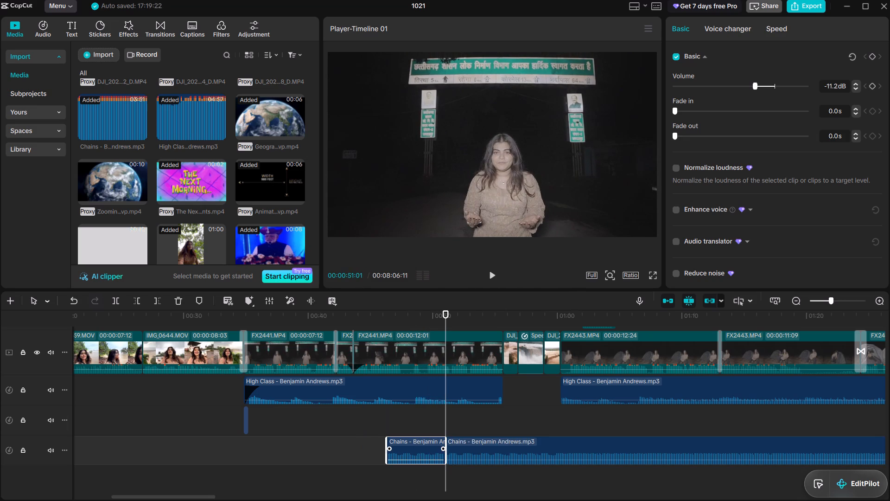
drag(421, 453, 535, 392)
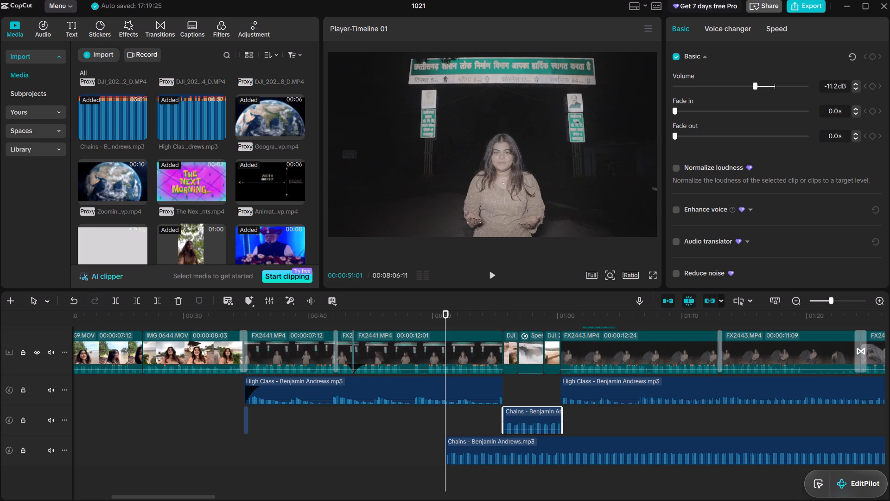
drag(563, 416, 557, 416)
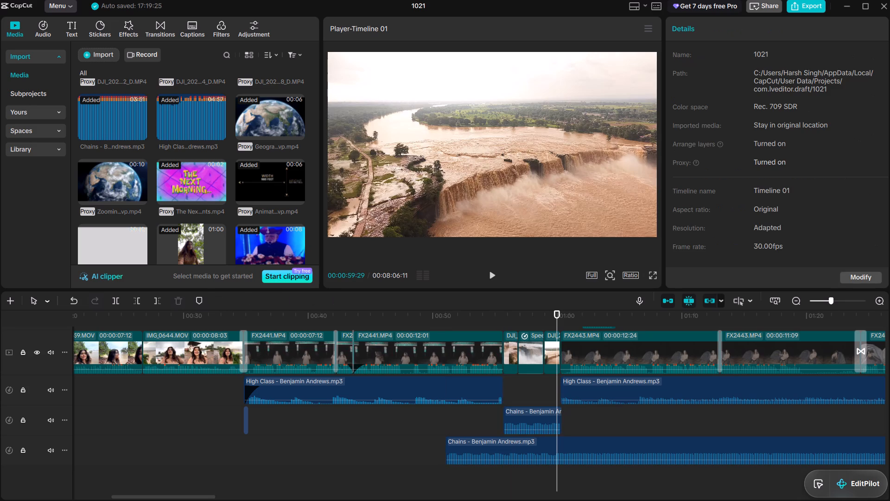
Trim the short Chains segment's end slightly and move it up into the High Class track's gap under the DJI clips before FX2443.MP4.
click(554, 414)
drag(561, 414, 555, 414)
drag(558, 414, 551, 414)
drag(535, 415, 539, 385)
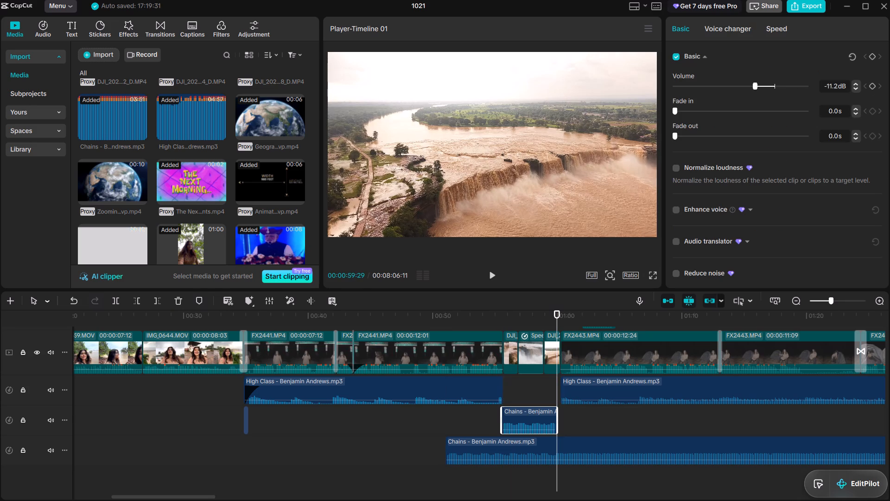
drag(523, 415, 525, 385)
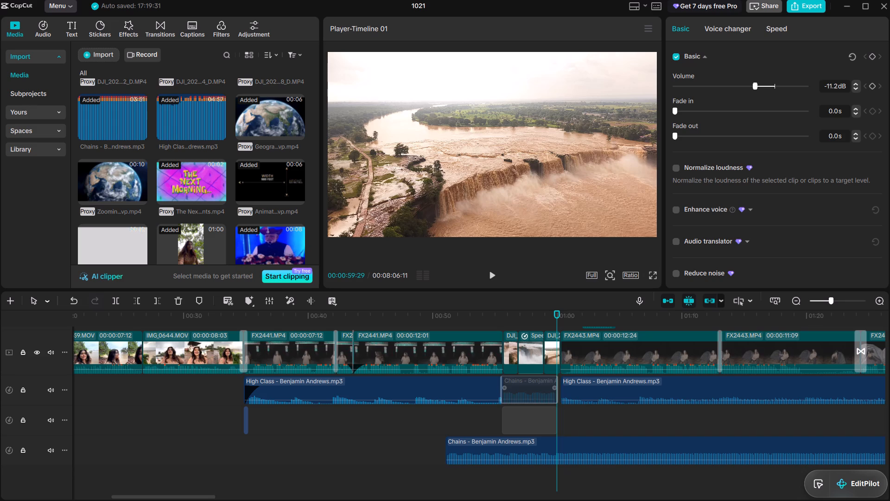
drag(525, 385, 528, 384)
Disable the long Chains segment on the lowest track and replay the transition from the DJI clips into the 12:24 FX2443.MP4 clip.
click(502, 328)
key(space)
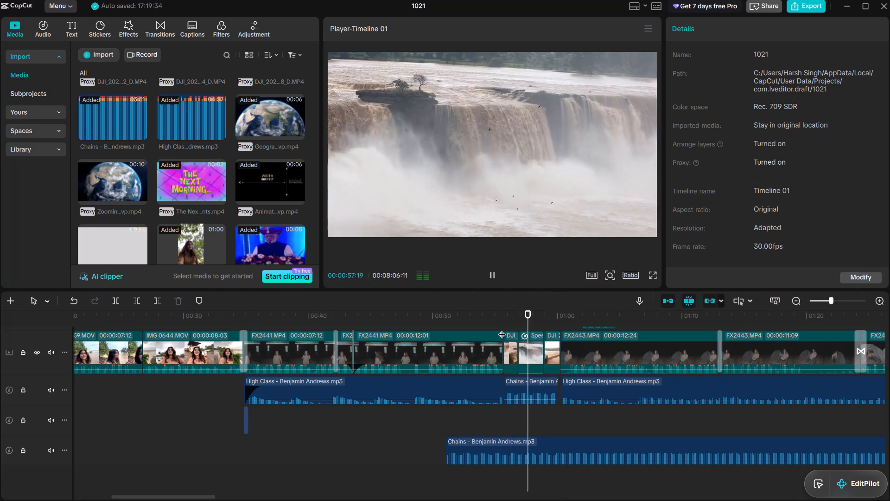
key(space)
click(559, 448)
key(v)
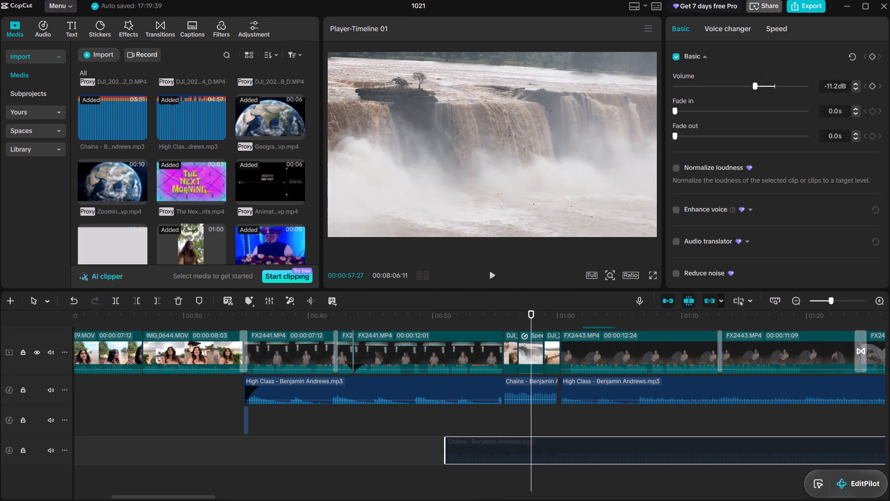
click(499, 322)
click(496, 322)
key(space)
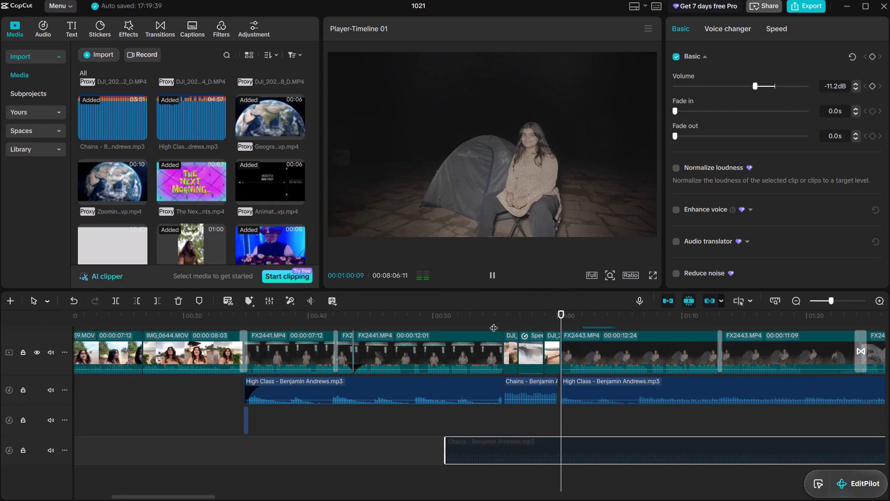
key(space)
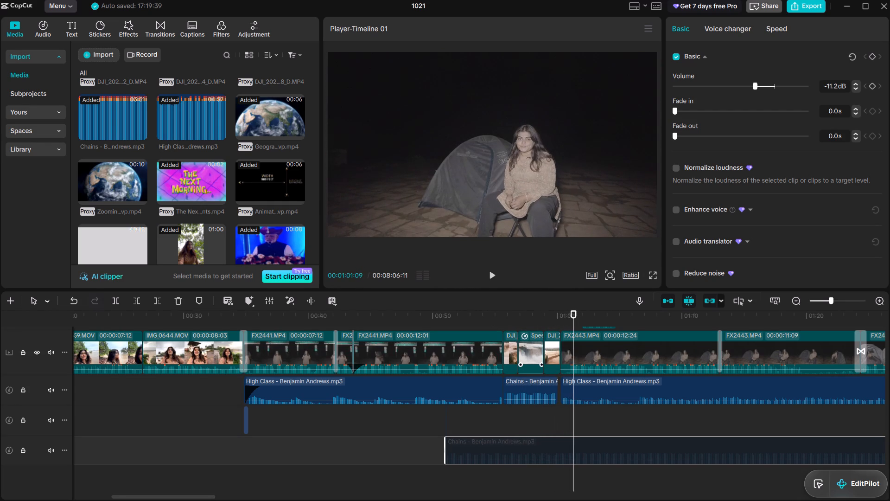
Extend the short Chains segment's end to meet the High Class music, give it a 0.5 s fade out, and play the join.
click(550, 388)
click(559, 381)
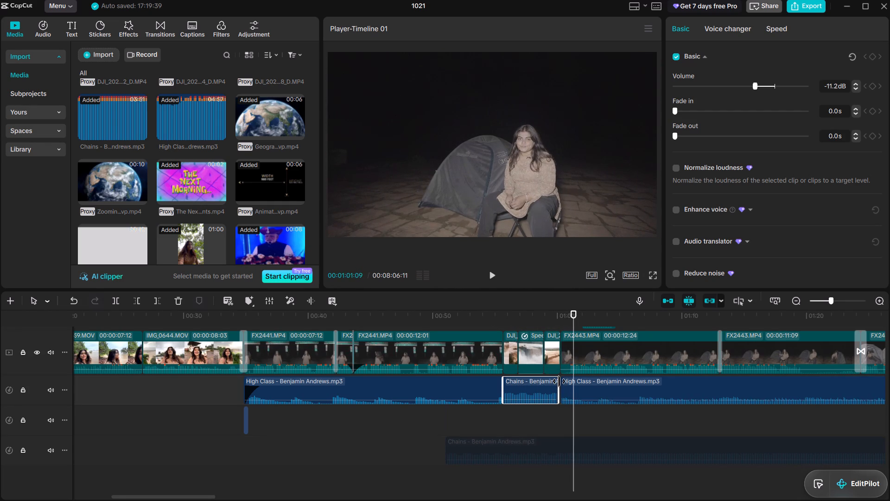
click(688, 138)
click(535, 328)
key(space)
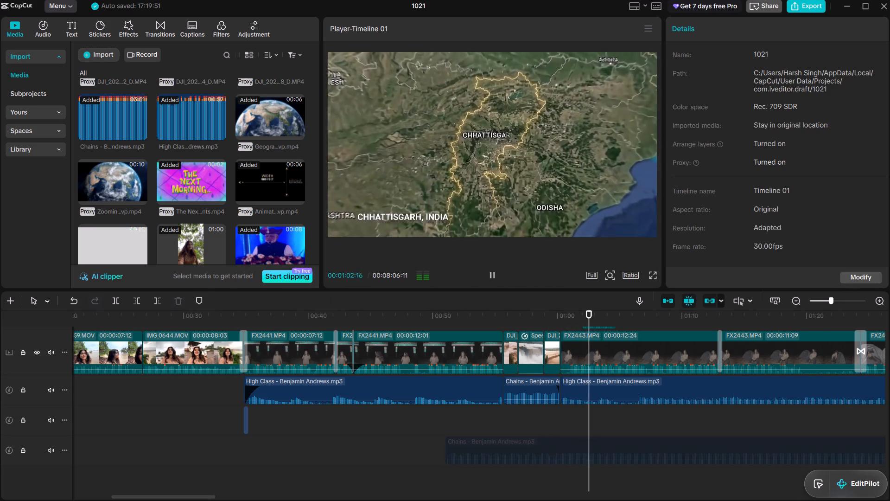
key(space)
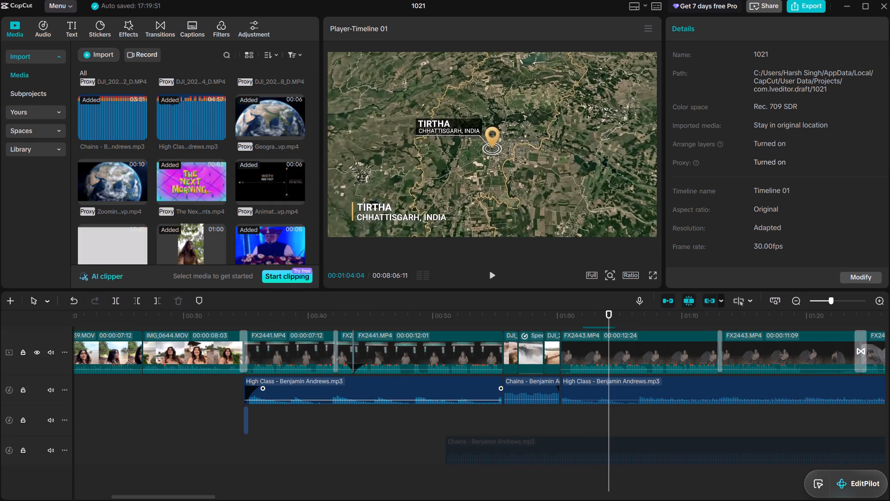
Set a 1.5 s fade in on the High Class music starting under the 12:24 FX2443.MP4 clip.
click(470, 382)
click(600, 388)
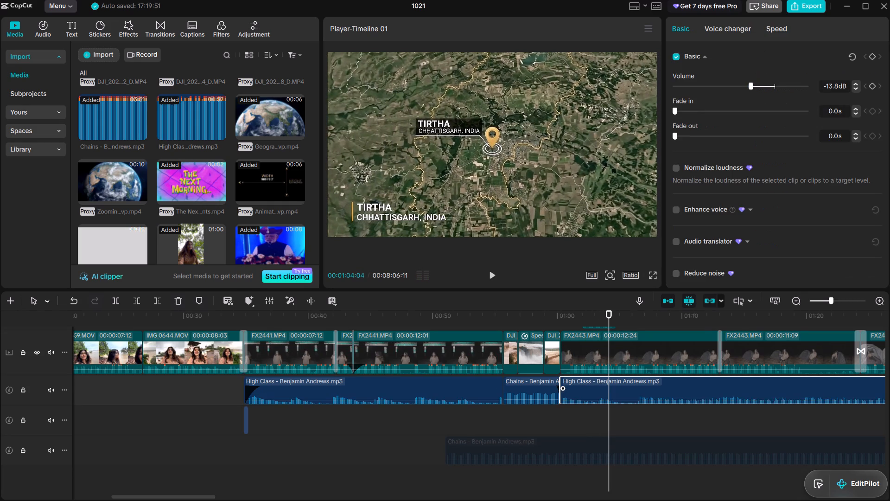
scroll(561, 389, left, 1)
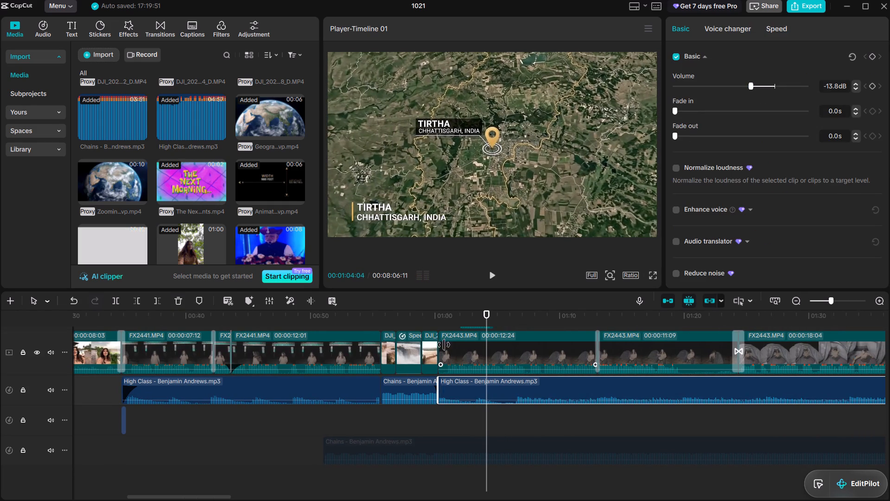
click(687, 113)
drag(687, 113, 694, 112)
Play from just before the 12:24 FX2443.MP4 clip to about 01:12 to check the music transition and level.
click(431, 323)
key(space)
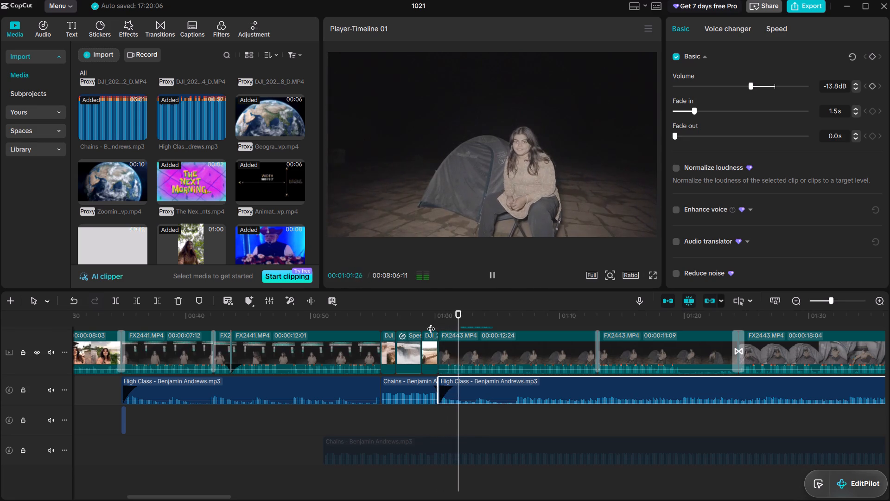
scroll(475, 338, left, 1)
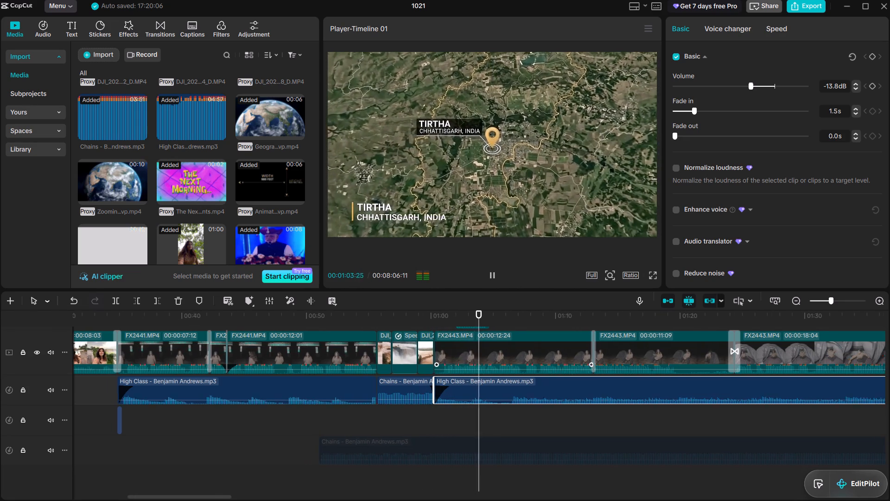
scroll(475, 340, left, 1)
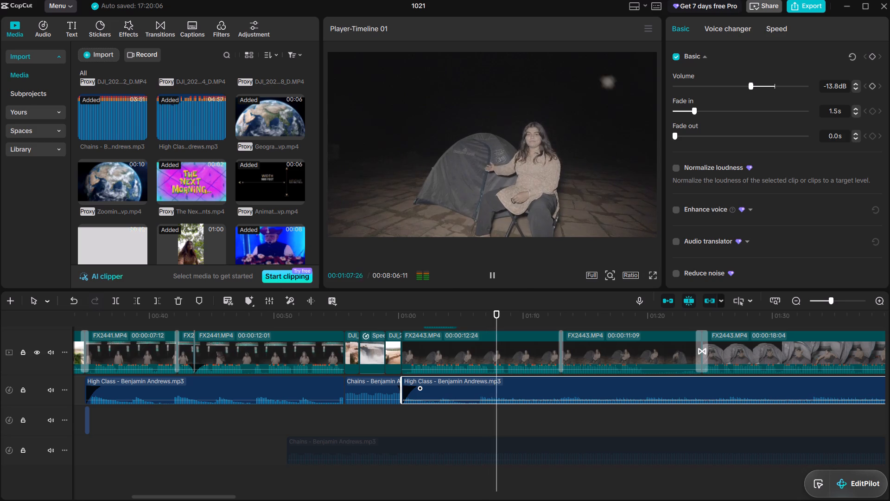
key(space)
key(space)
key(space)
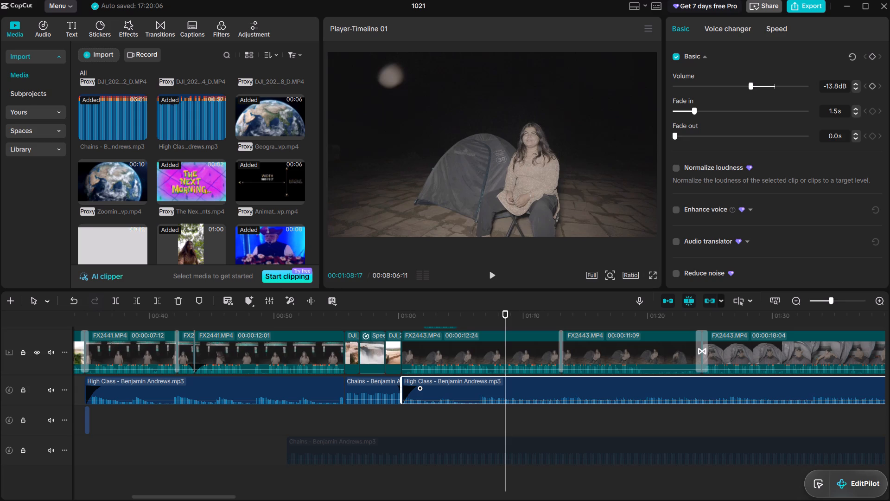
key(space)
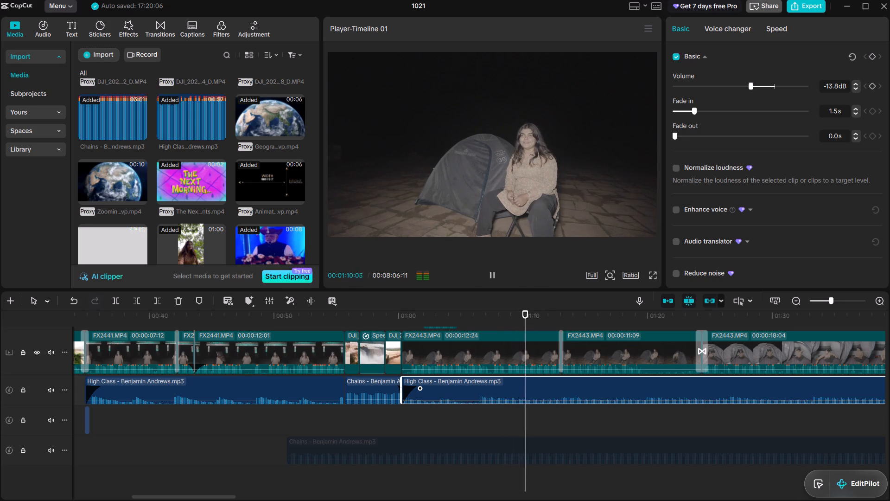
scroll(527, 419, left, 1)
key(space)
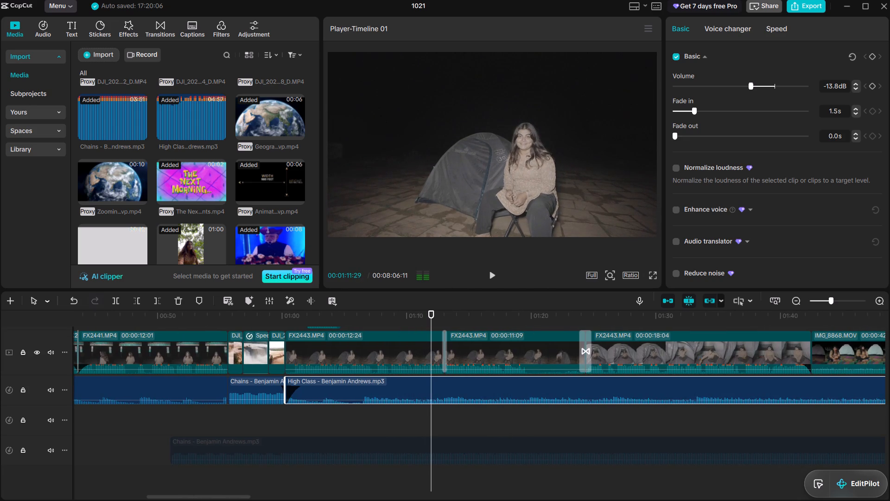
Move the disabled long Chains segment to start at about 03:14, near the next run of DJI waterfall clips, and enable it again.
scroll(310, 437, left, 1)
click(261, 446)
drag(260, 446, 567, 441)
scroll(559, 443, left, 6)
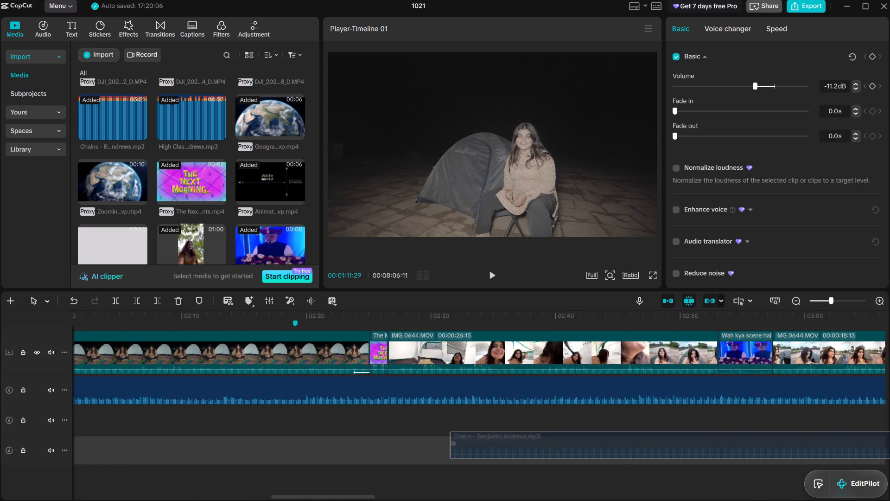
scroll(567, 441, left, 2)
drag(567, 441, 554, 442)
scroll(567, 441, left, 1)
click(462, 452)
key(v)
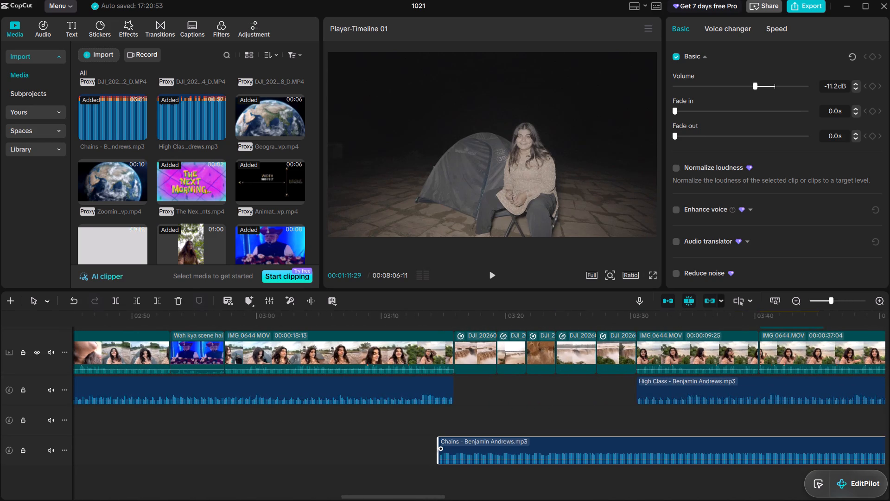
Play the Chains music there and shift it to start with the first DJI waterfall clip after the 18:13 IMG_0644.MOV clip.
click(449, 425)
drag(445, 425, 437, 426)
key(space)
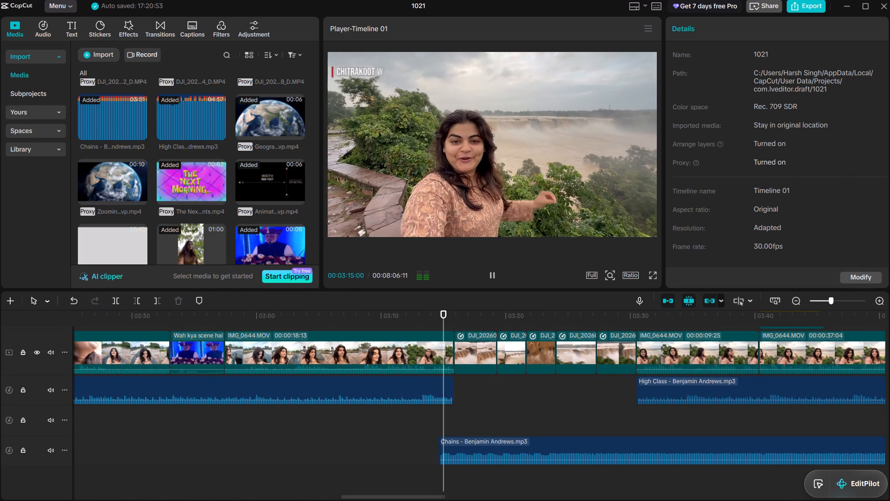
key(space)
drag(464, 421, 486, 421)
click(474, 447)
drag(503, 451, 509, 426)
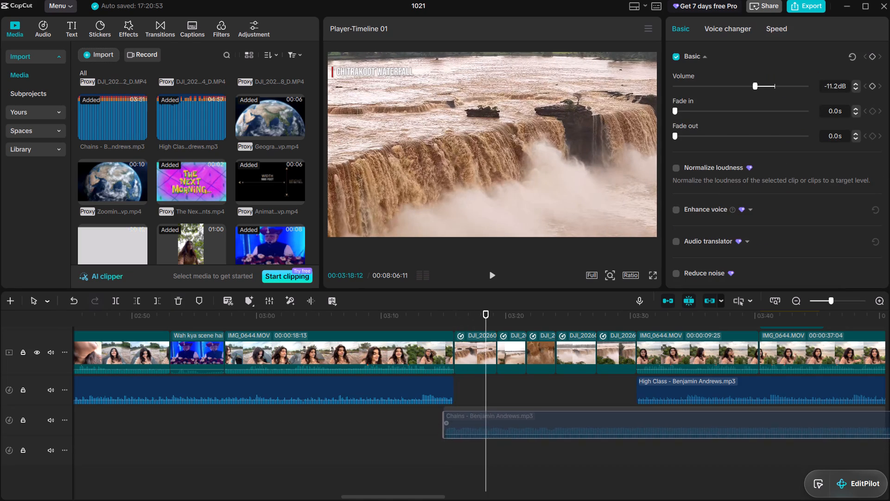
drag(509, 426, 516, 423)
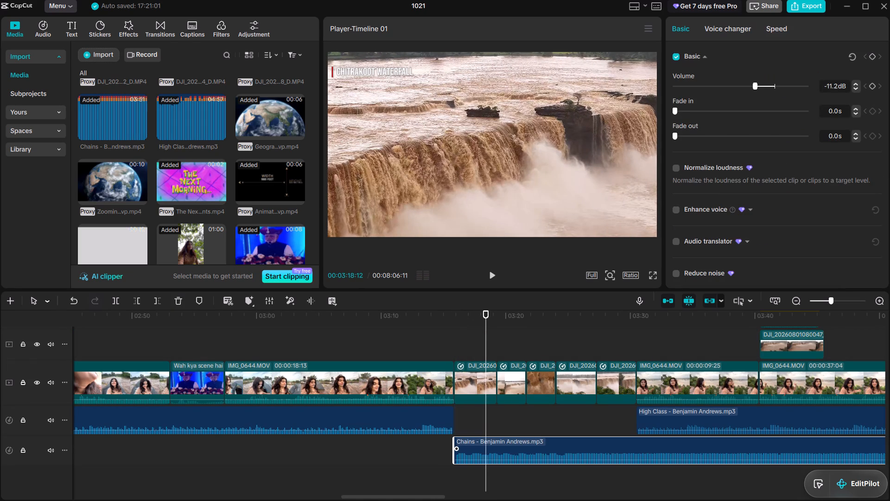
Split the Chains music at 00:03:30:15, where the 09:25 IMG_0644.MOV clip begins.
click(484, 421)
drag(484, 421, 625, 426)
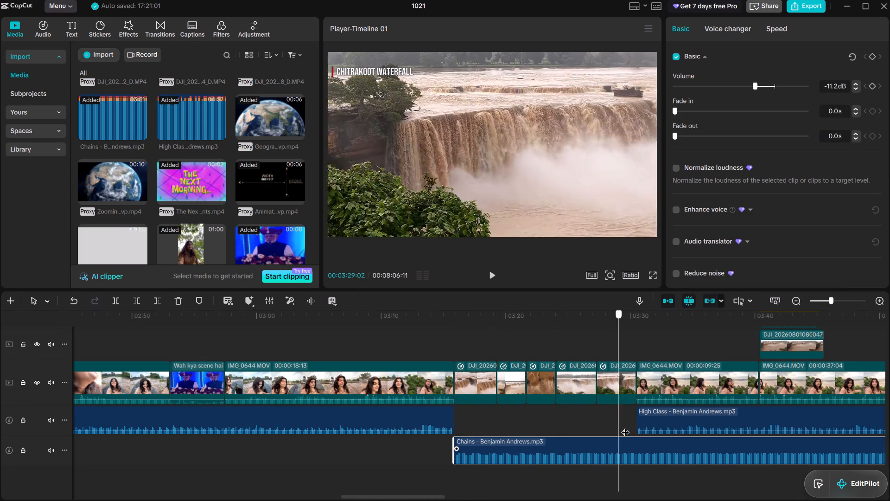
drag(625, 426, 635, 429)
click(632, 442)
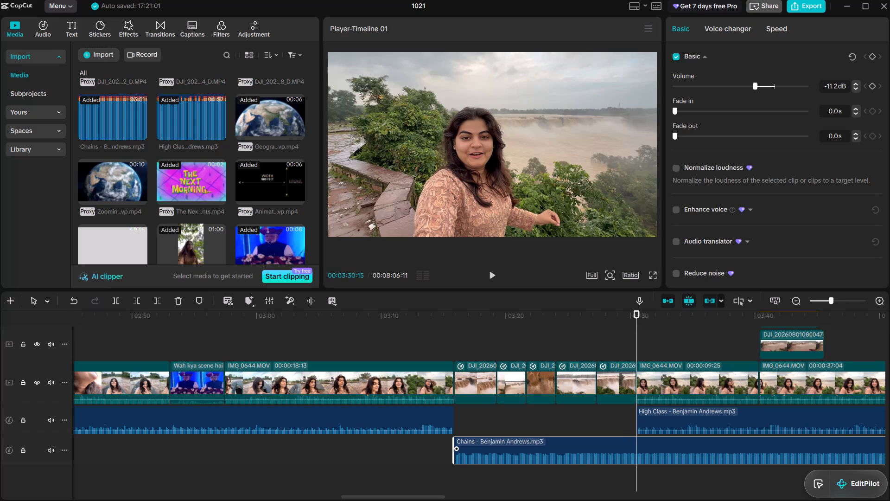
key(ctrl+b)
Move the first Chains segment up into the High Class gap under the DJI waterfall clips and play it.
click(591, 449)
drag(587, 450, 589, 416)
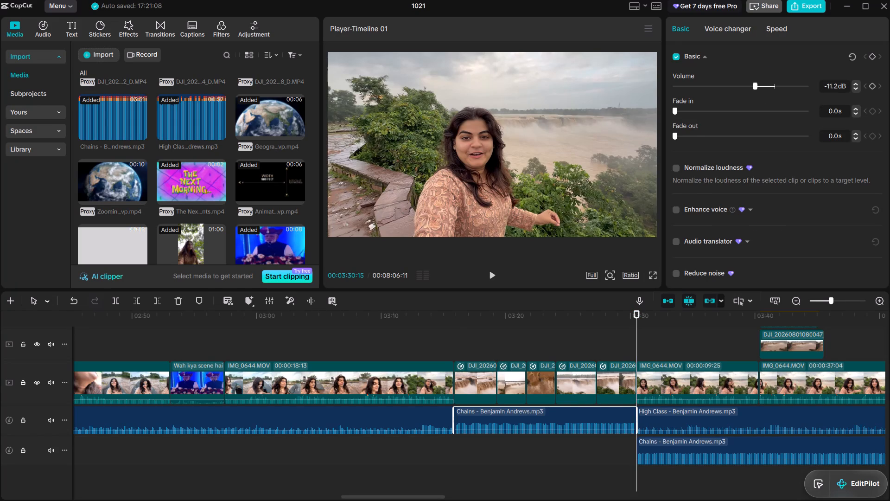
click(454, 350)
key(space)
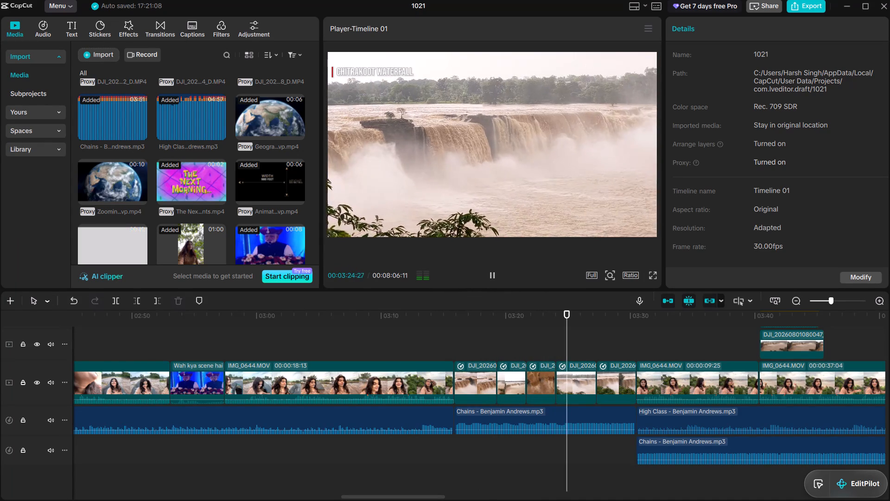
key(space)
Move the Chains segment to the lower track and extend both ends so it runs from about 03:06 to 03:25.
click(486, 412)
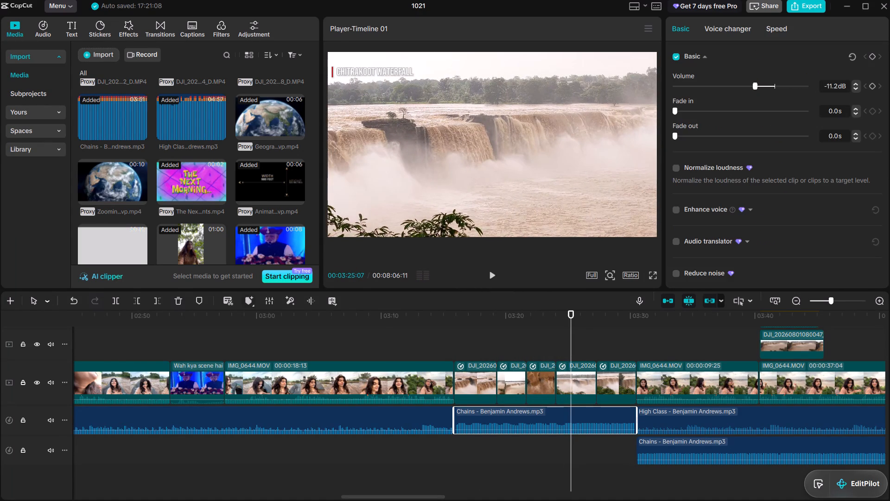
drag(522, 418, 433, 460)
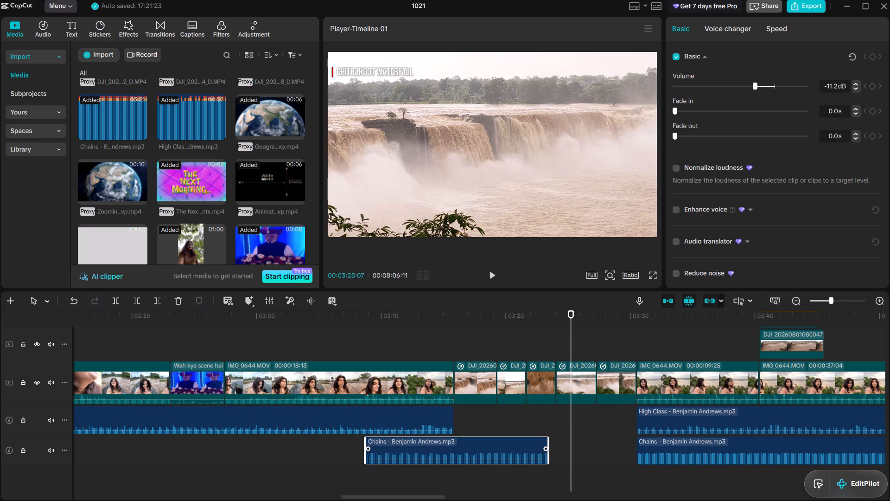
drag(363, 449, 344, 450)
click(391, 447)
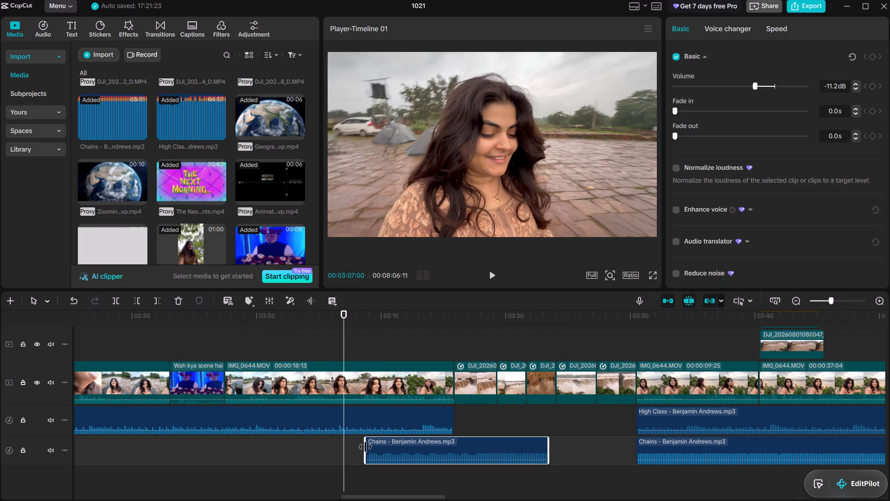
drag(365, 447, 337, 451)
click(390, 447)
click(364, 444)
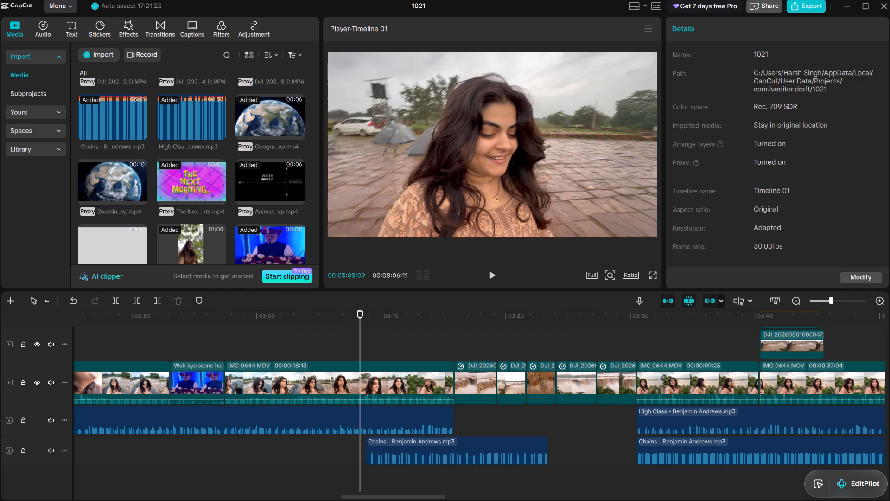
click(375, 444)
drag(364, 441, 330, 445)
drag(551, 442, 573, 445)
Generate automatic beat markers on the extended Chains segment.
click(265, 370)
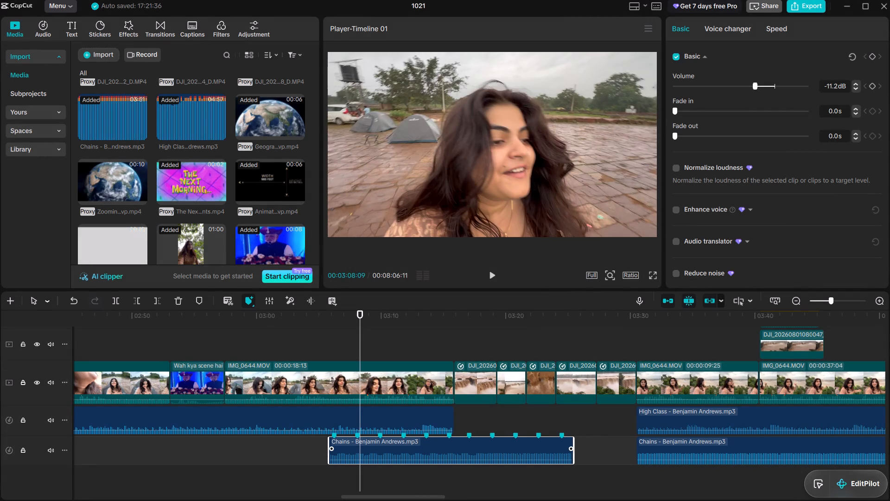
Move the High Class music under the 09:25 IMG_0644.MOV clip later, to start at about 03:41.
scroll(422, 449, left, 1)
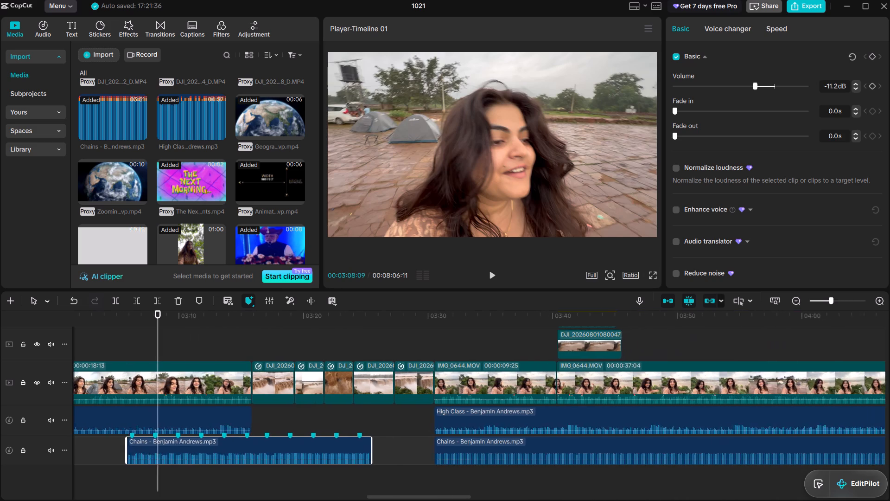
scroll(422, 449, left, 1)
click(402, 417)
drag(400, 417, 538, 417)
Move the beat-marked Chains segment up to the High Class track, starting at the first DJI waterfall clip at about 03:16.
scroll(333, 434, right, 1)
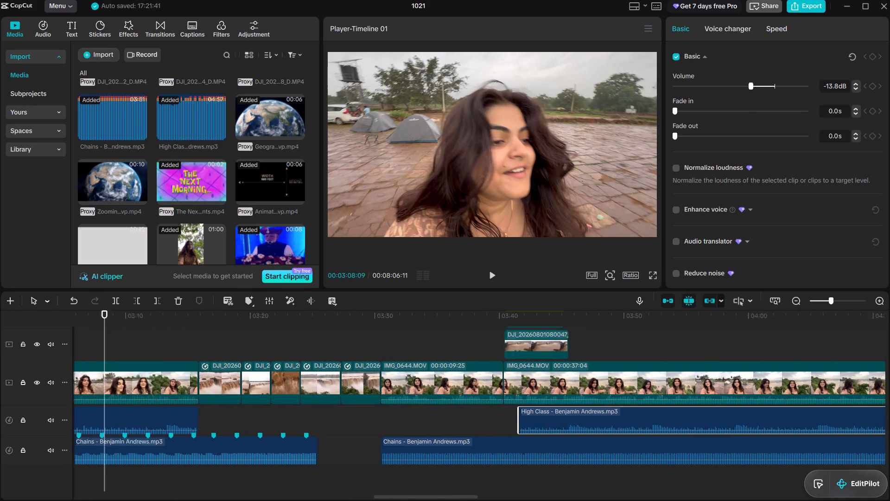
scroll(326, 435, right, 1)
click(318, 445)
drag(318, 447, 438, 422)
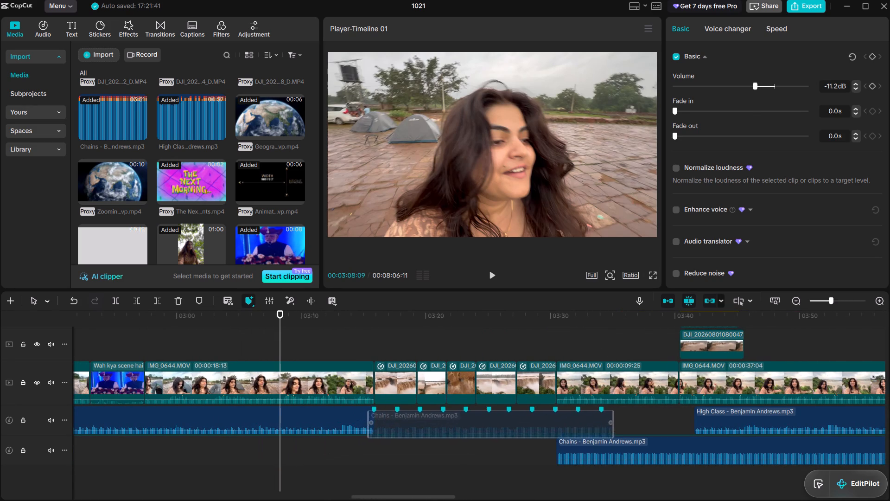
drag(438, 422, 450, 419)
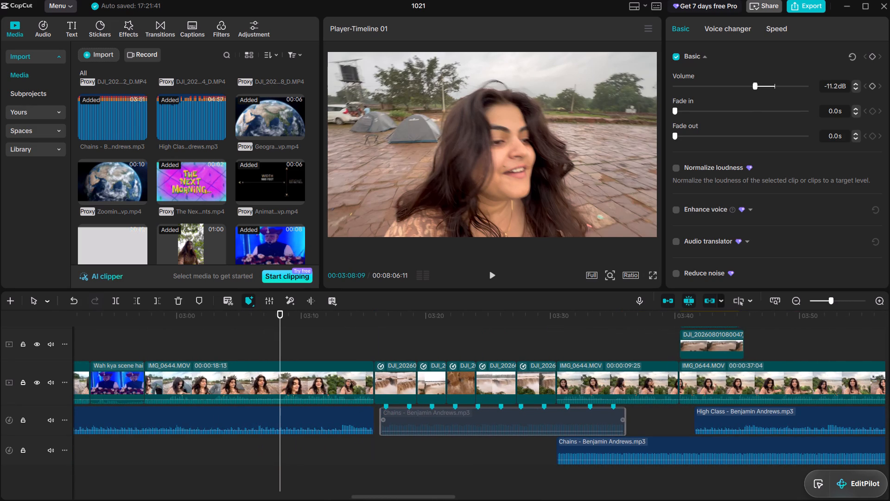
drag(450, 419, 444, 419)
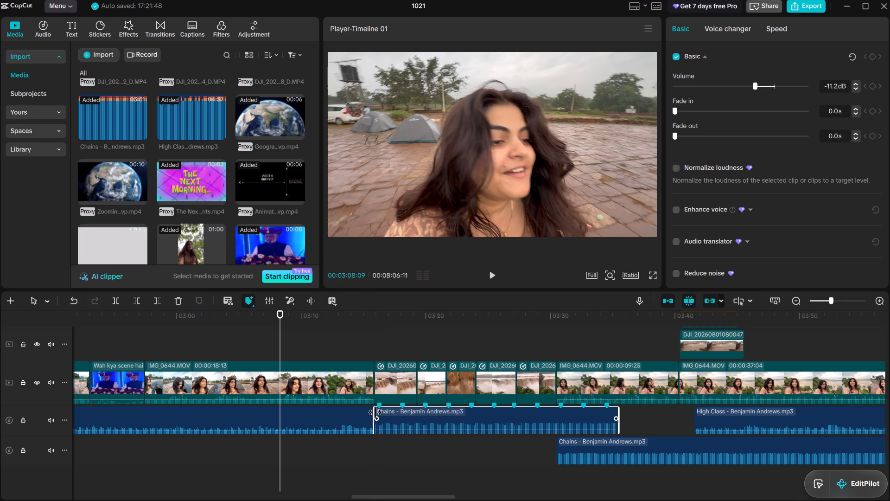
Shift the Chains music slightly earlier against the cuts and trim its ends to span the DJI waterfall clips, about 03:16 to 03:30.
drag(375, 412, 390, 413)
drag(417, 413, 413, 412)
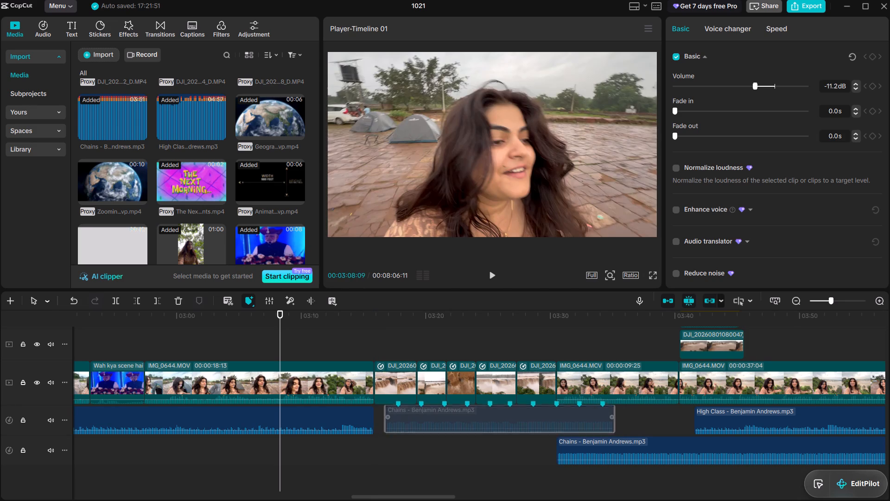
drag(413, 412, 408, 414)
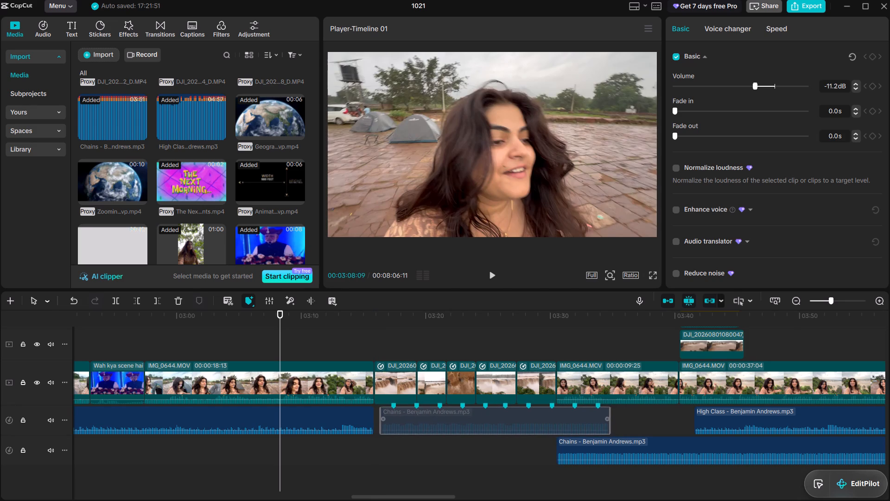
drag(408, 414, 400, 414)
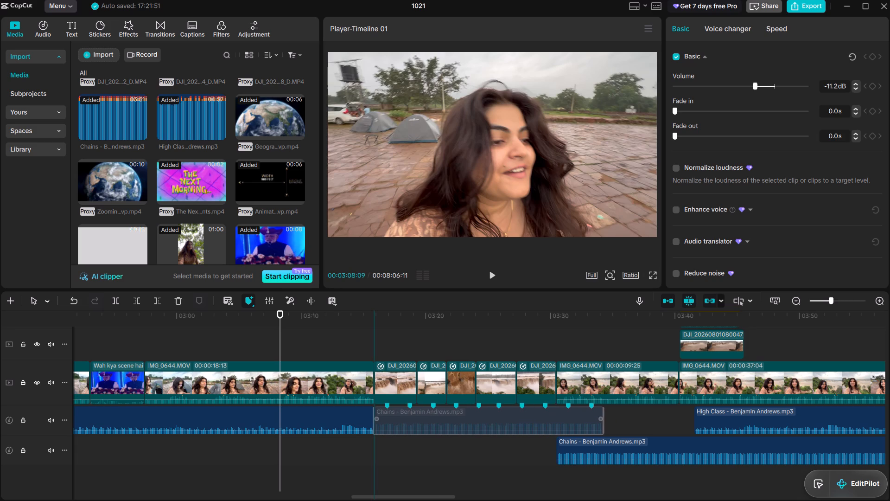
drag(400, 414, 407, 414)
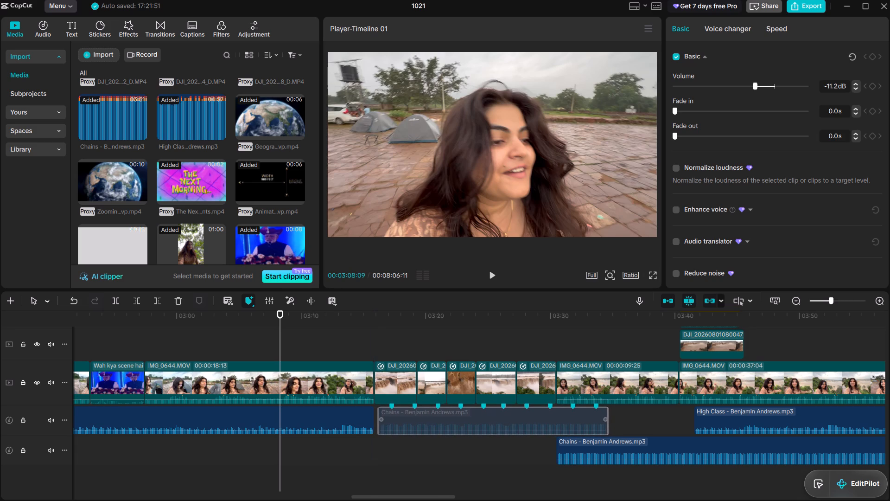
drag(407, 414, 409, 414)
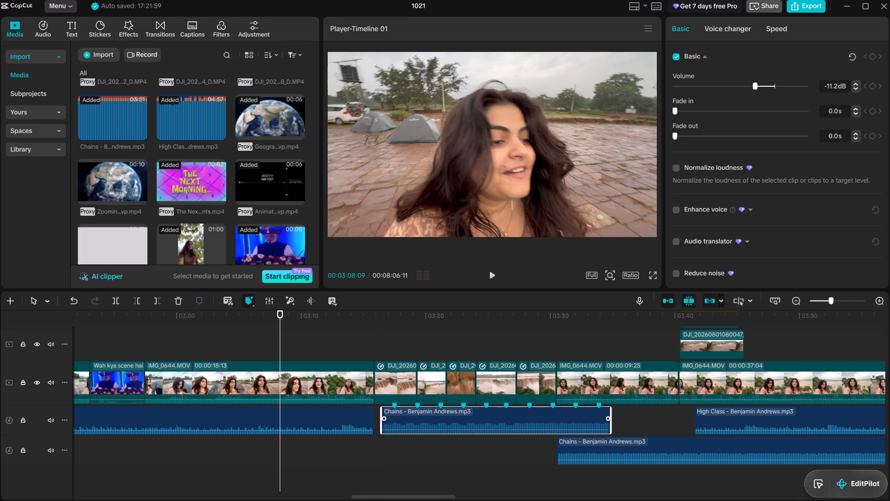
drag(383, 410, 368, 411)
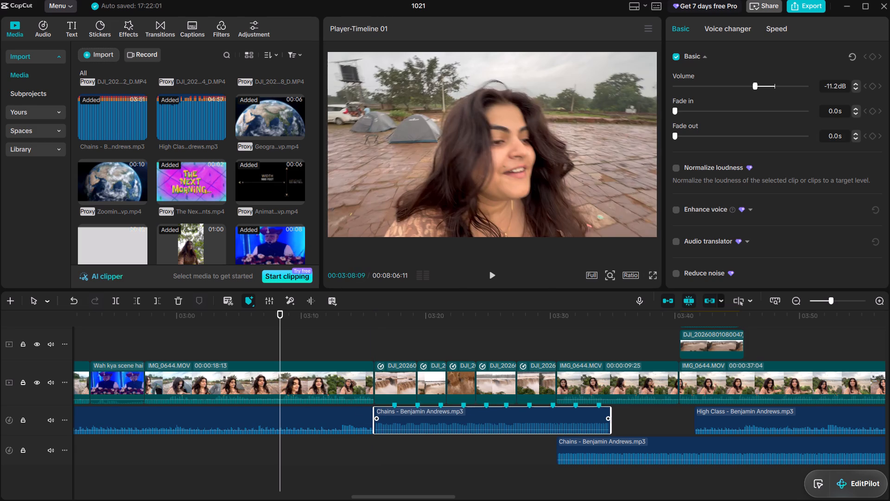
drag(610, 410, 556, 411)
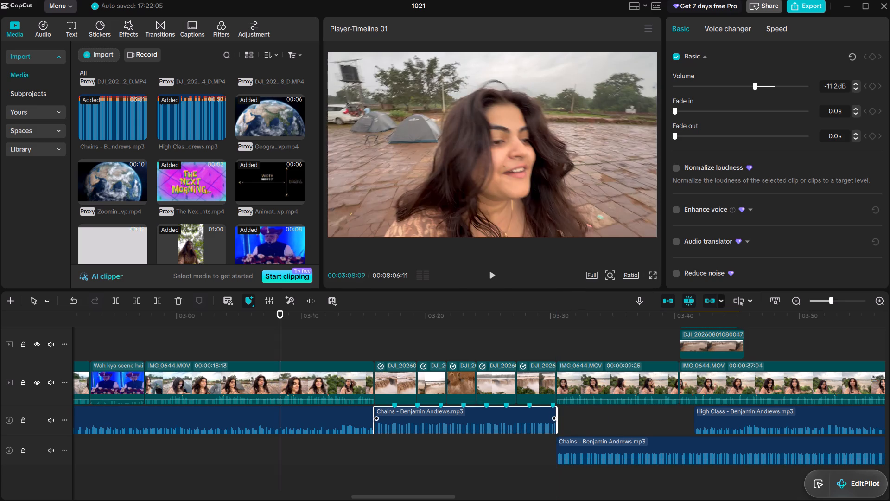
Move the High Class music back to start with the 09:25 IMG_0644.MOV clip at about 03:30 and play the waterfall section.
click(725, 420)
drag(747, 415, 613, 417)
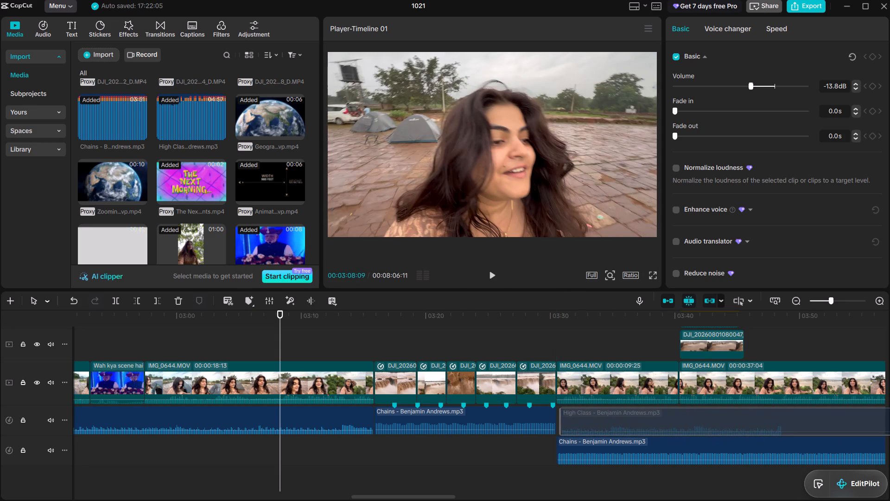
drag(613, 417, 612, 417)
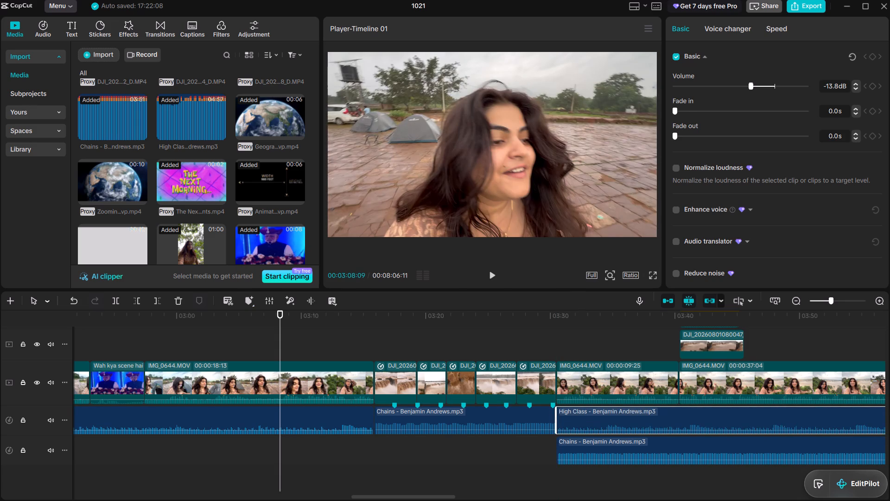
click(364, 349)
key(space)
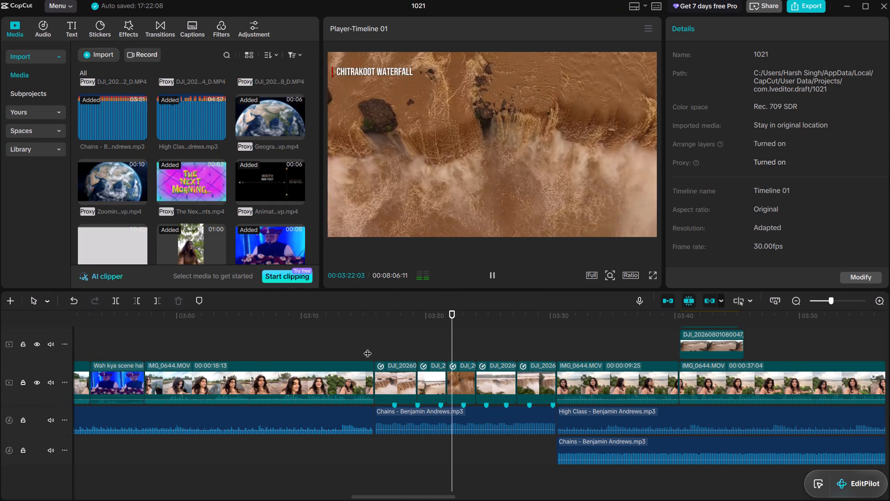
key(space)
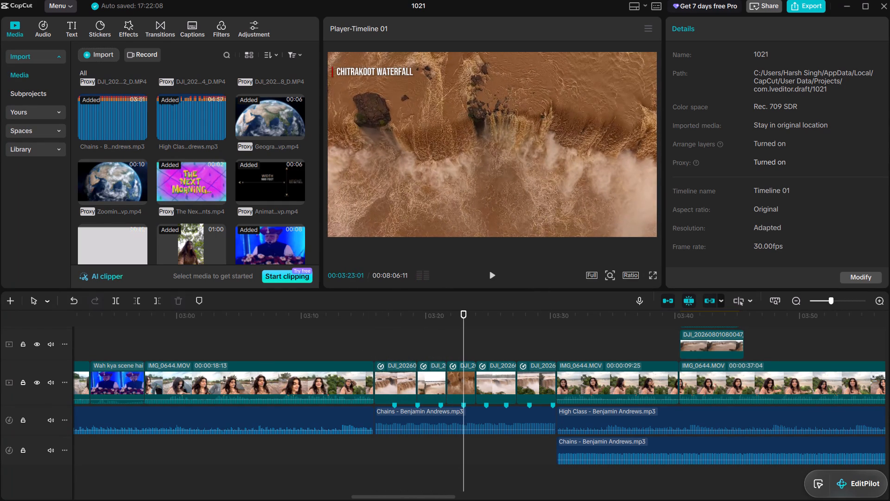
Align the Chains segment's first beat marker with the start of the DJI waterfall clips, extend its end to about 03:30, and play it.
click(397, 414)
drag(375, 406, 383, 407)
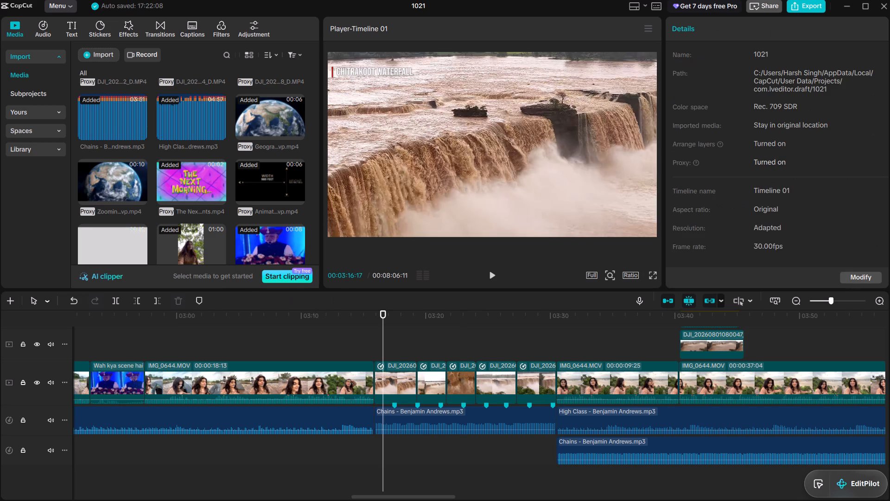
click(384, 411)
drag(374, 409, 396, 412)
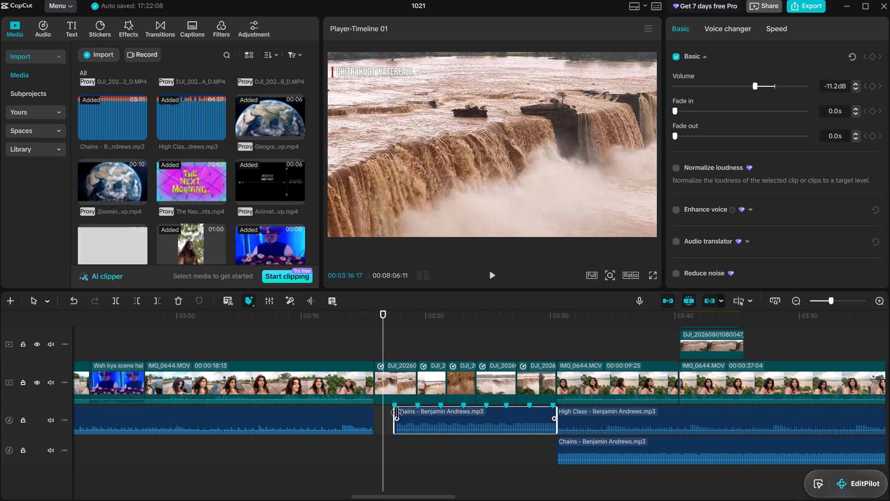
drag(420, 415, 402, 414)
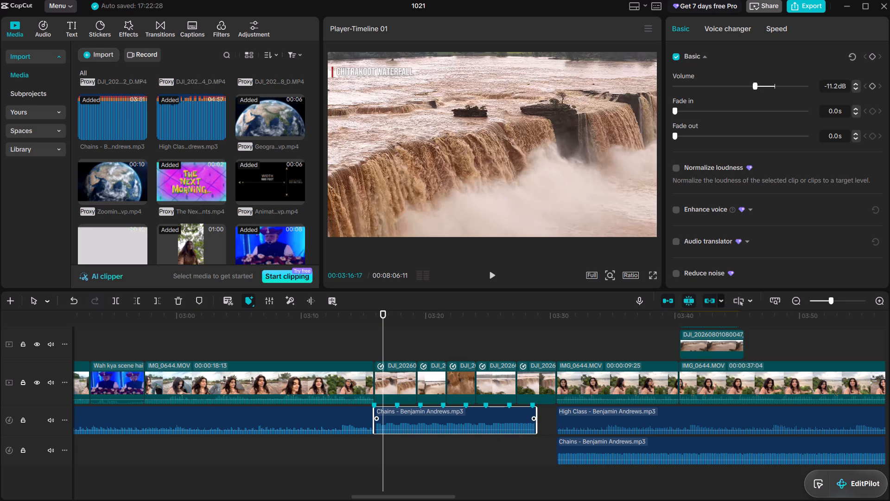
drag(539, 414, 564, 415)
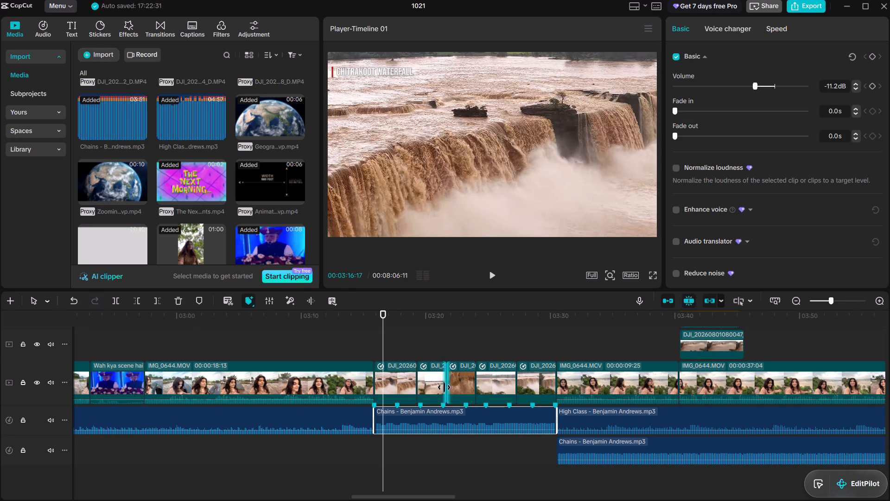
key(space)
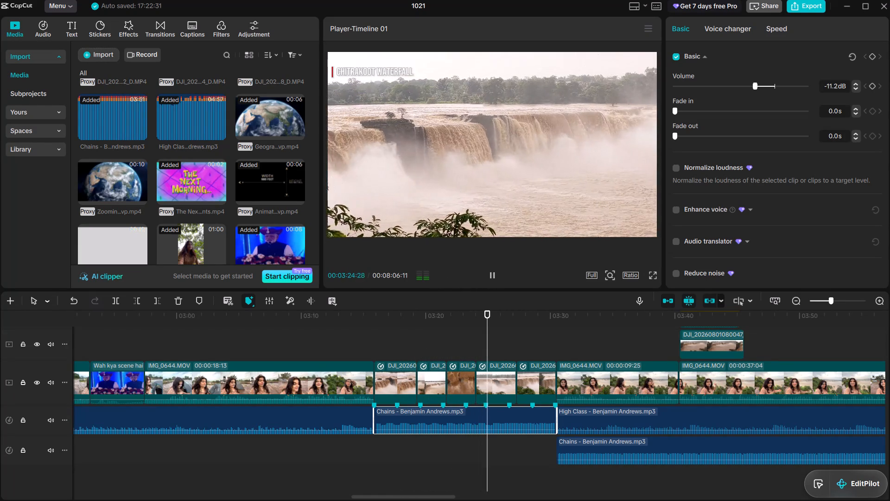
key(space)
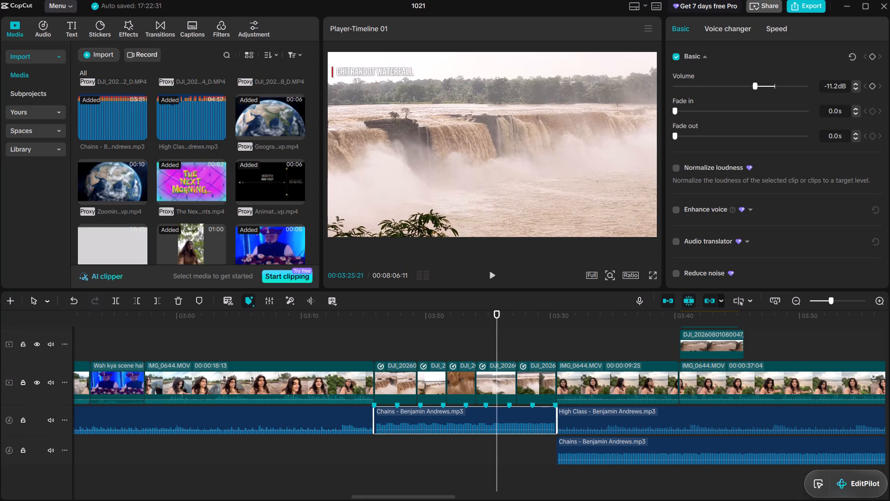
key(space)
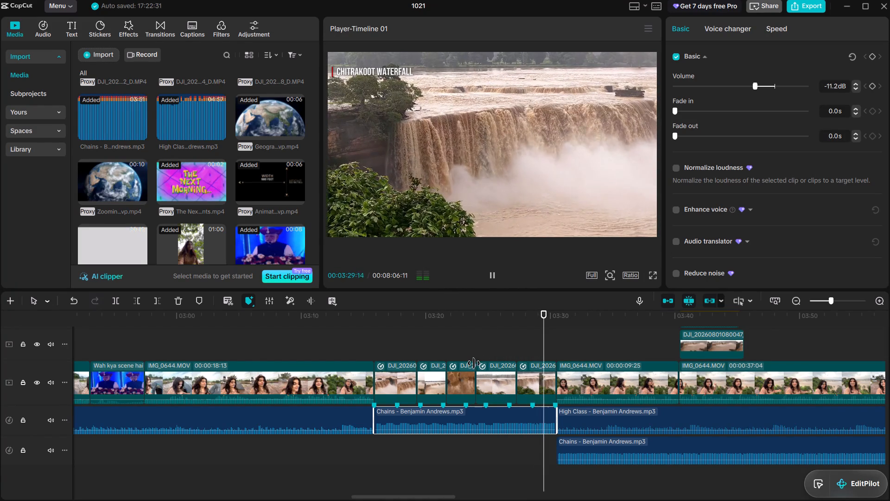
key(space)
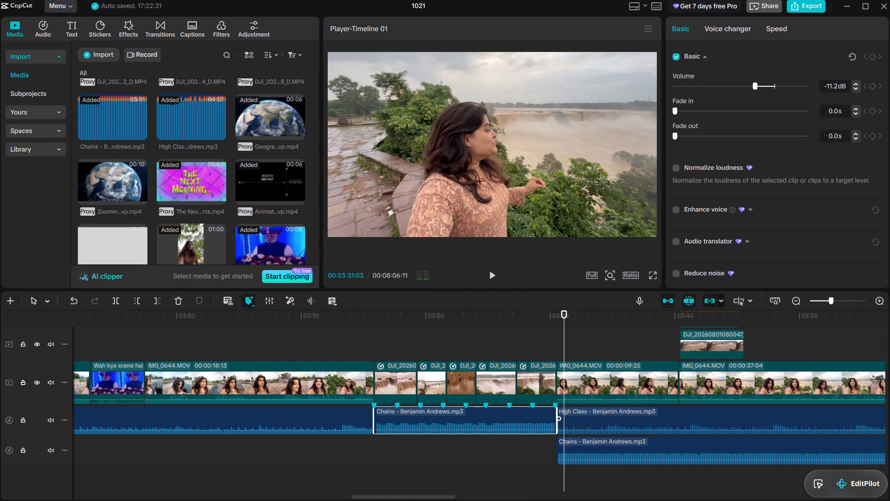
Disable the leftover Chains clip on the lower audio track, below the High Class music.
click(634, 446)
key(v)
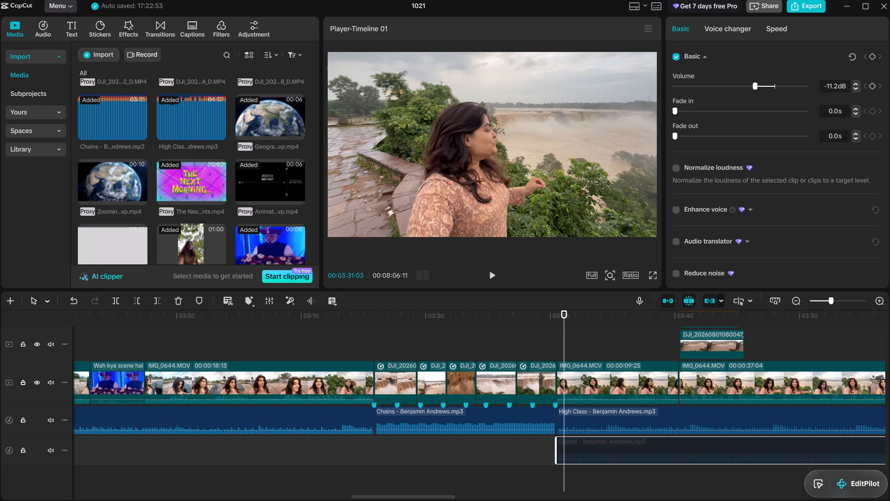
Give the Chains segment under the waterfall clips a 1.5 s fade-in and 1.5 s fade-out, and play its start.
click(531, 419)
click(689, 136)
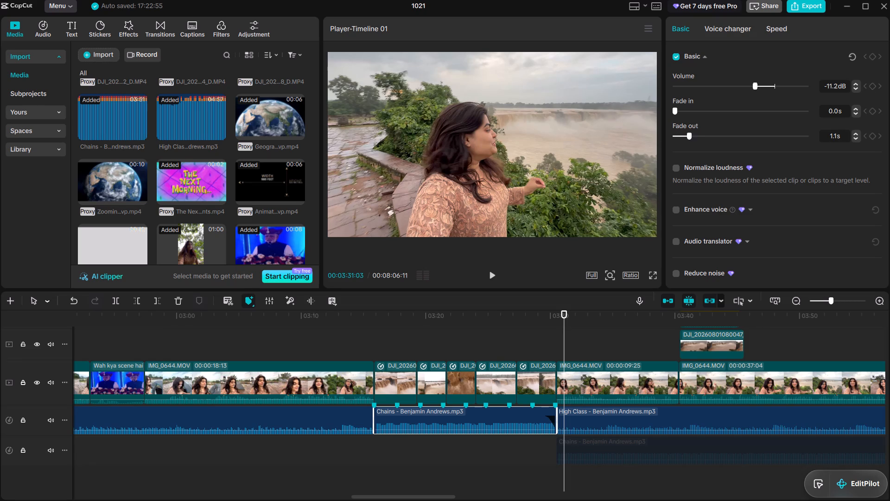
click(695, 137)
click(405, 414)
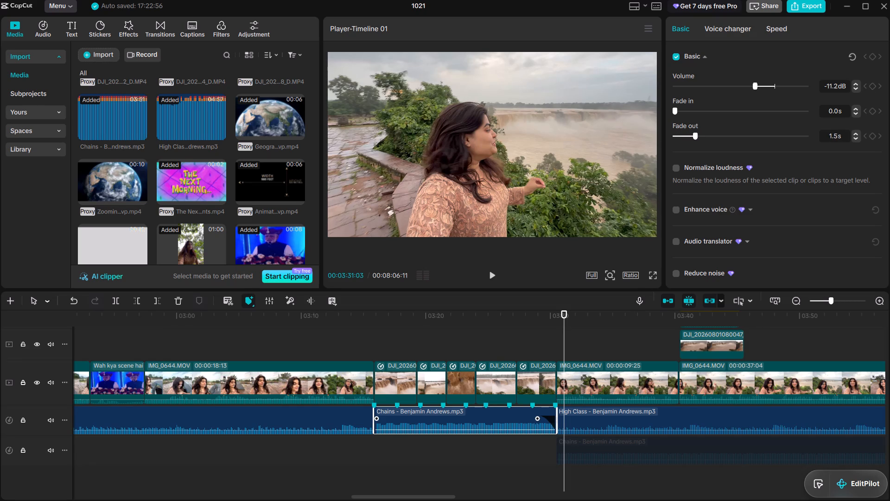
click(431, 417)
click(413, 415)
double_click(437, 414)
click(694, 112)
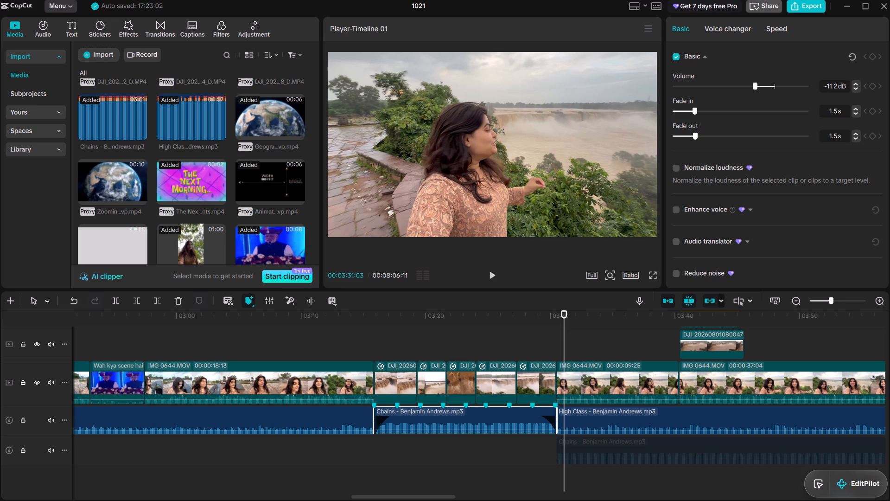
click(316, 413)
click(366, 339)
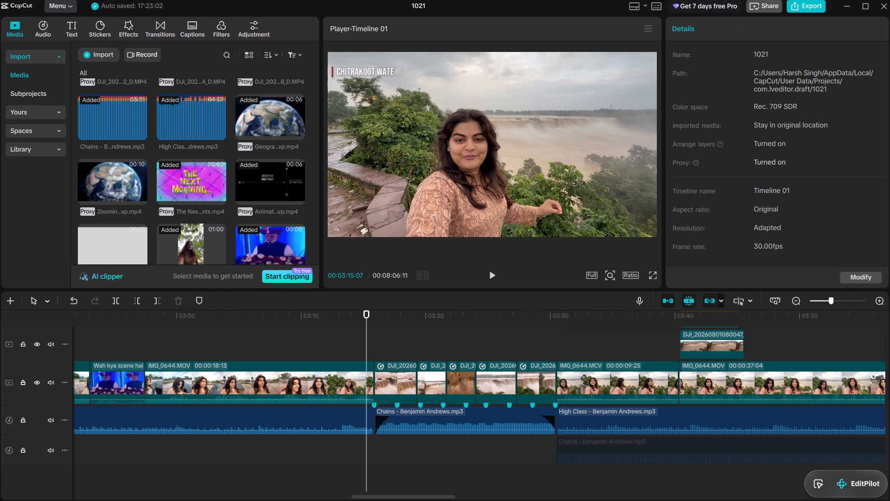
key(space)
scroll(427, 349, left, 1)
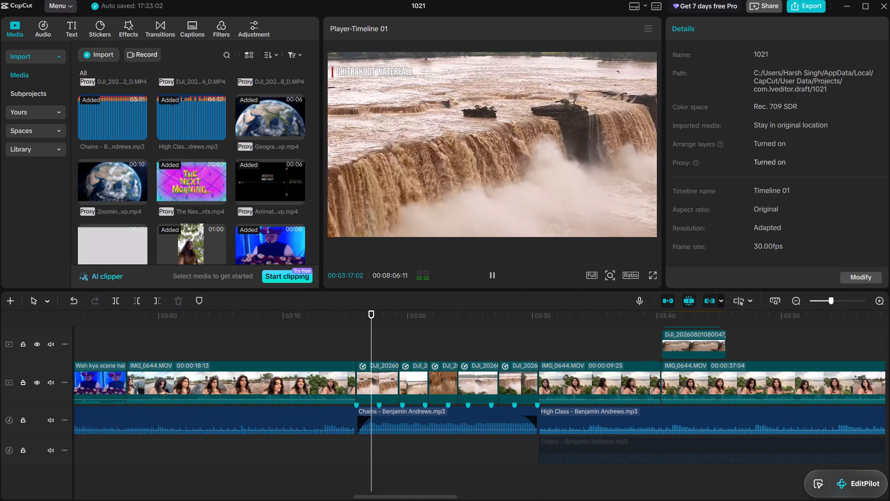
scroll(431, 352, left, 1)
key(space)
Add a short fade-in to the High Class music that follows the Chains segment and play the transition.
click(475, 414)
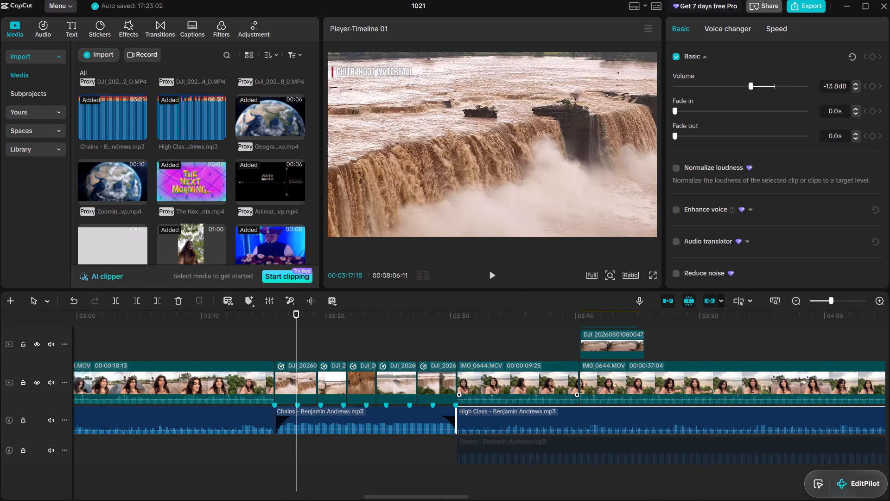
click(683, 112)
click(455, 344)
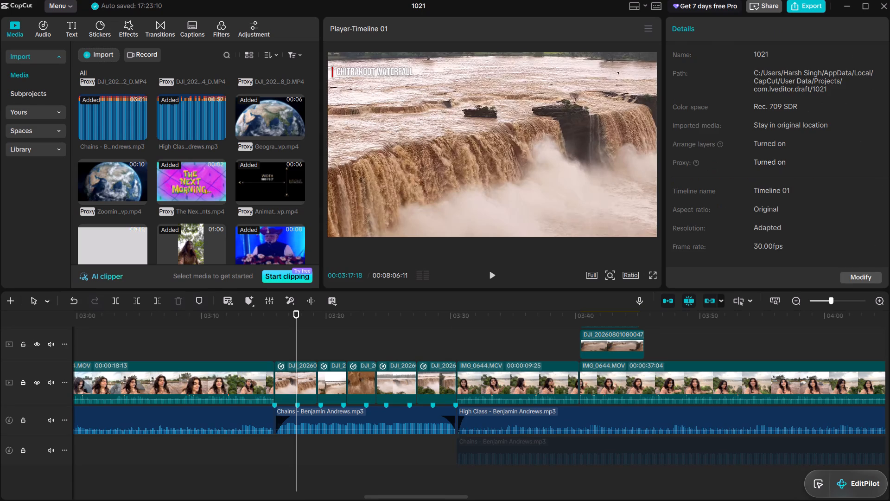
key(space)
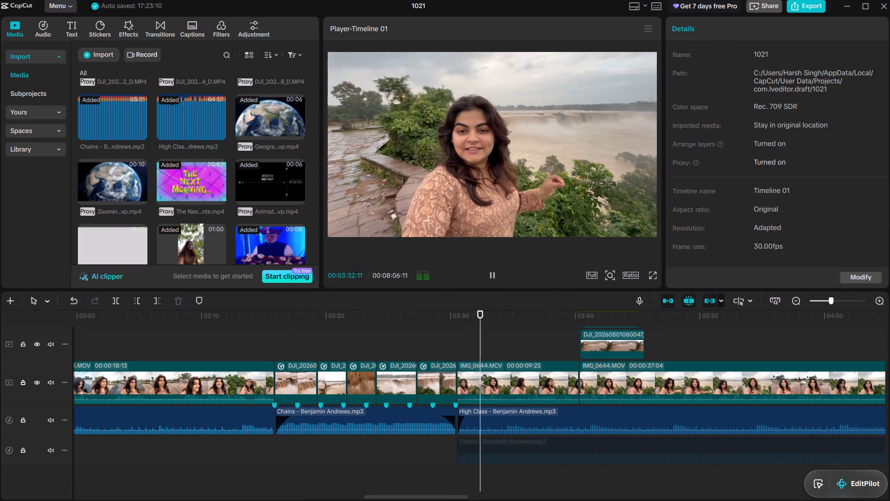
key(space)
Copy the High Class music clip ending near 05:37 and paste it on the same track, directly against that clip's end.
scroll(518, 443, left, 4)
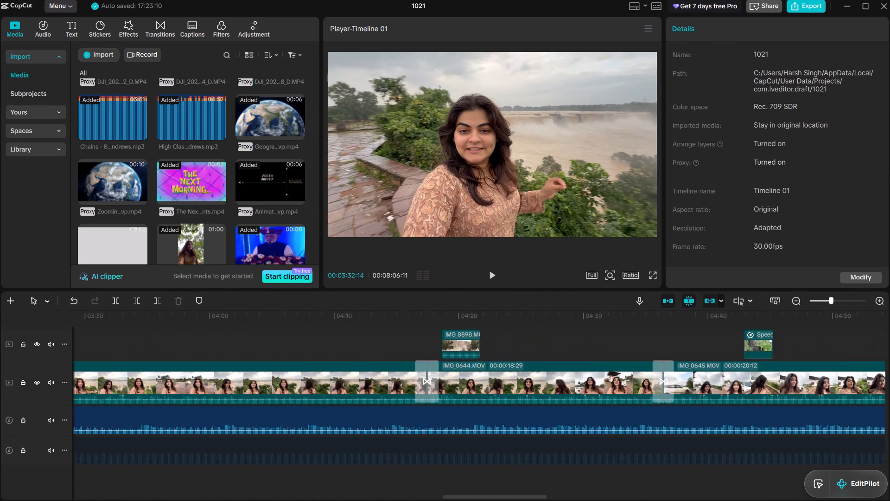
scroll(513, 433, left, 6)
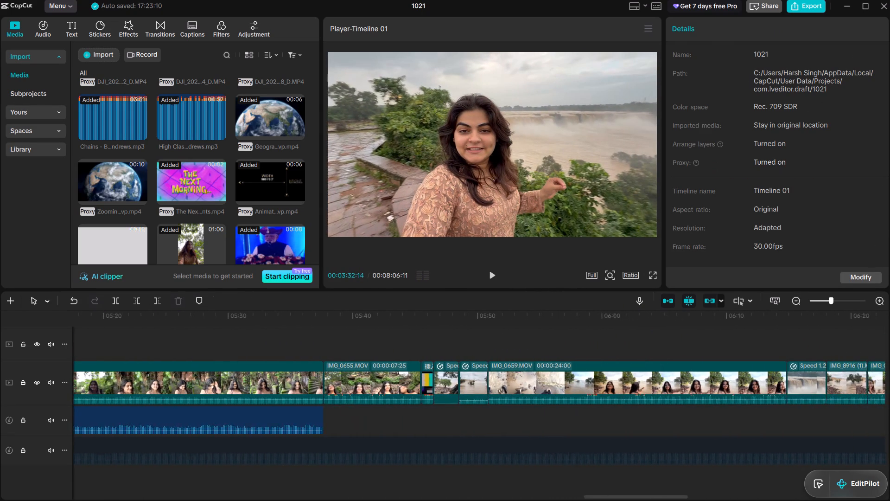
scroll(509, 433, left, 4)
scroll(486, 433, right, 1)
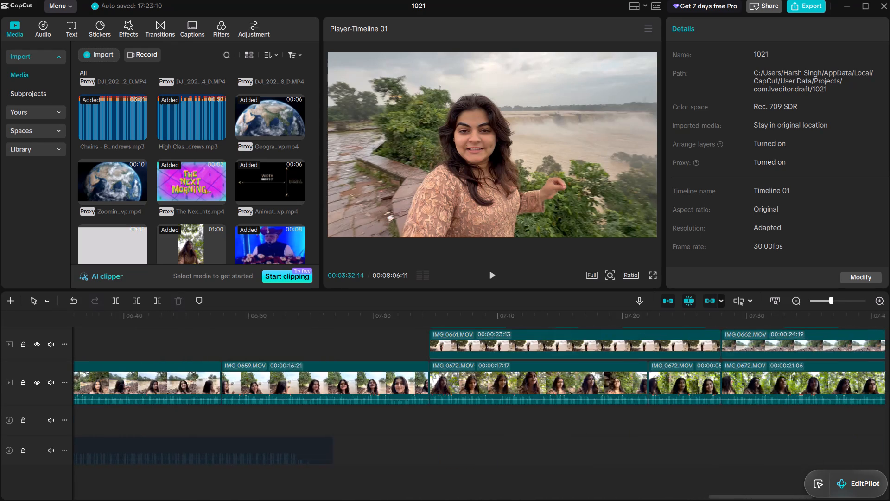
scroll(486, 433, right, 1)
click(466, 420)
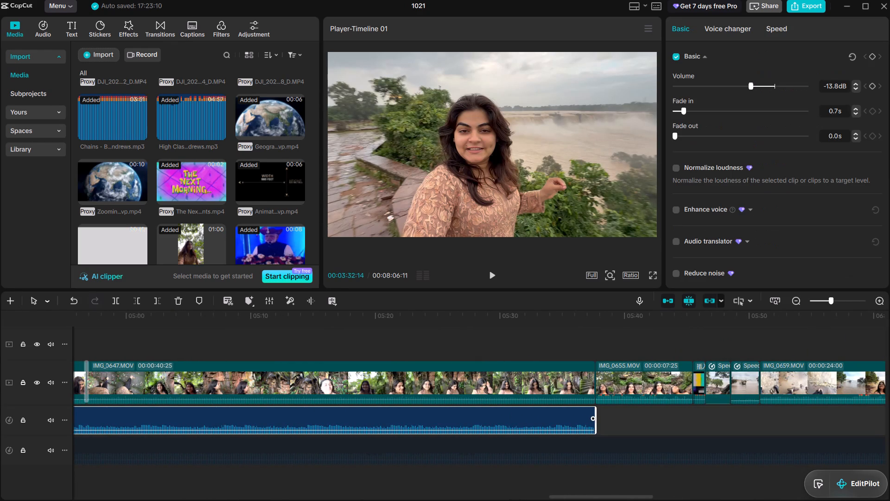
key(ctrl+c)
click(608, 422)
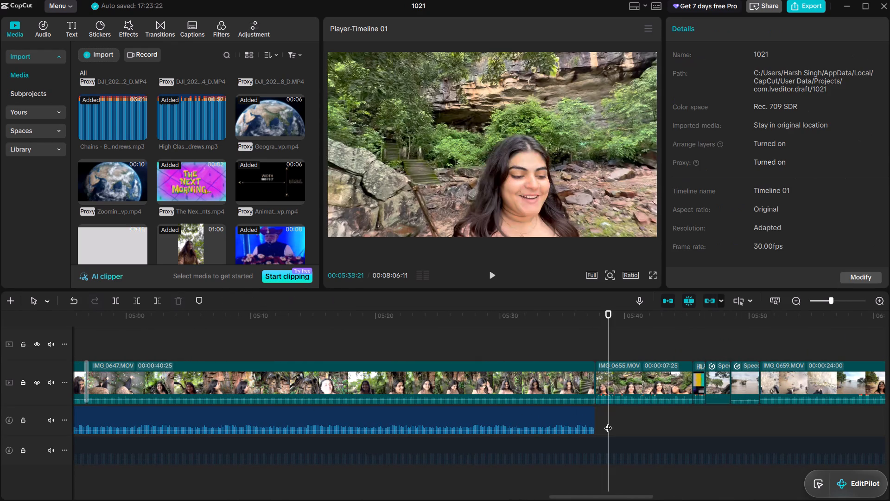
key(ctrl+v)
drag(646, 419, 633, 419)
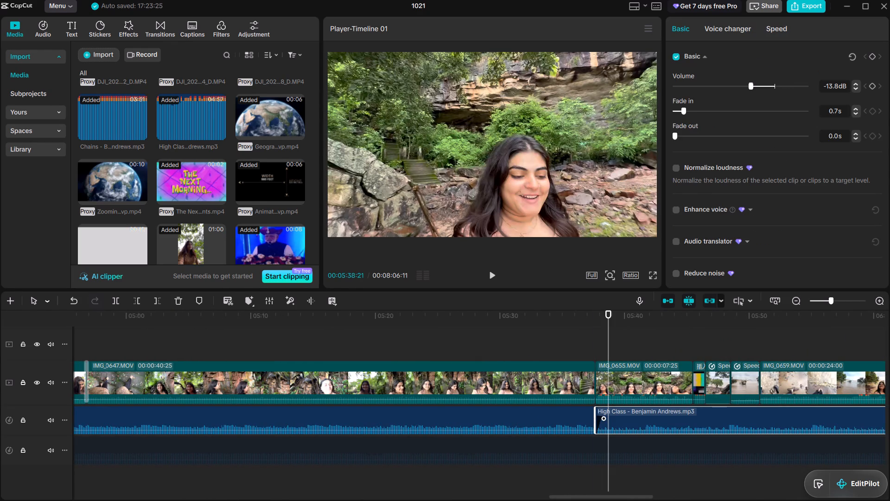
Play the join between the two High Class clips and continue through to the colour-bars clip near 05:46.
click(589, 348)
key(space)
scroll(590, 348, left, 1)
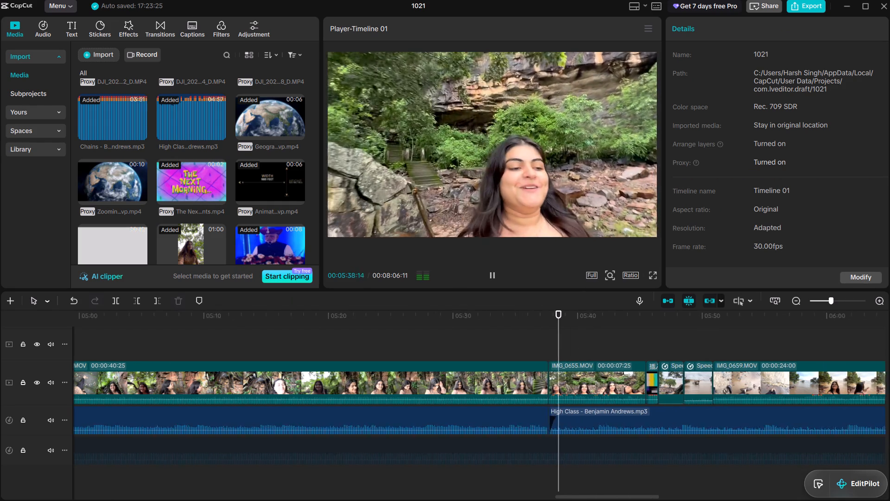
scroll(588, 348, left, 1)
key(space)
scroll(520, 385, left, 1)
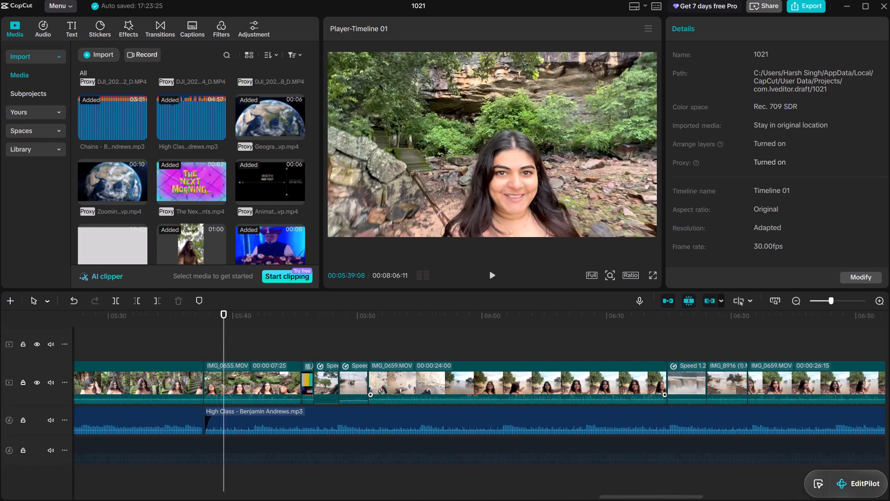
scroll(427, 394, left, 1)
key(space)
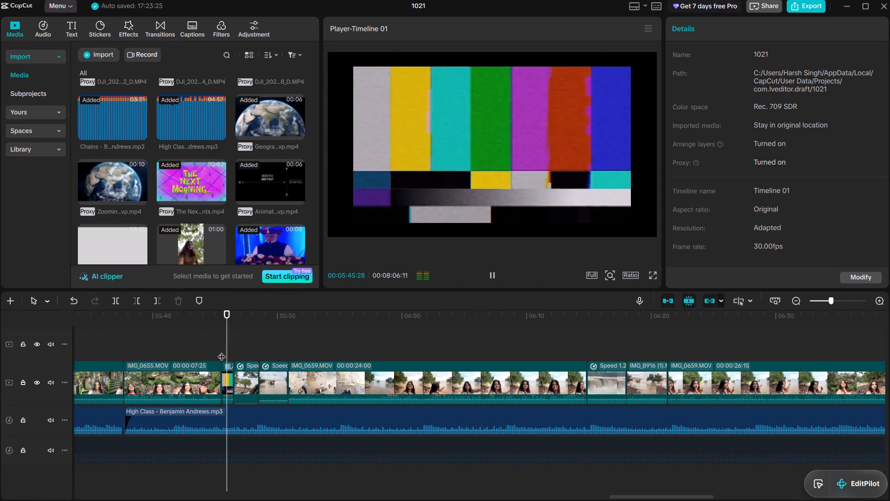
key(space)
Scale up the colour-bars clip near 05:46 until it fills the width of the frame.
click(228, 373)
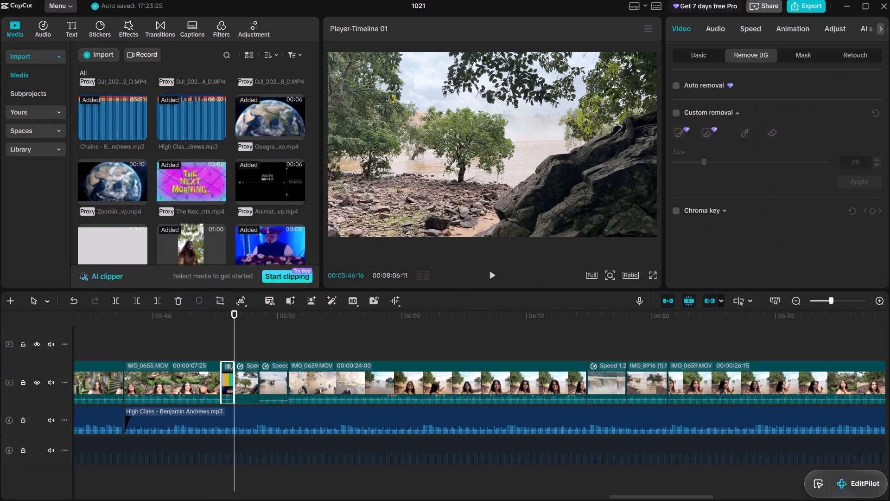
drag(233, 337, 226, 339)
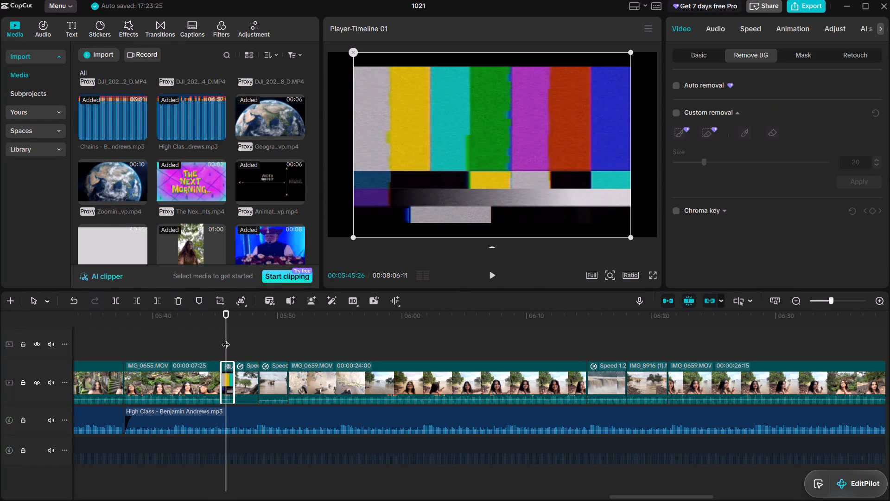
drag(630, 235, 660, 260)
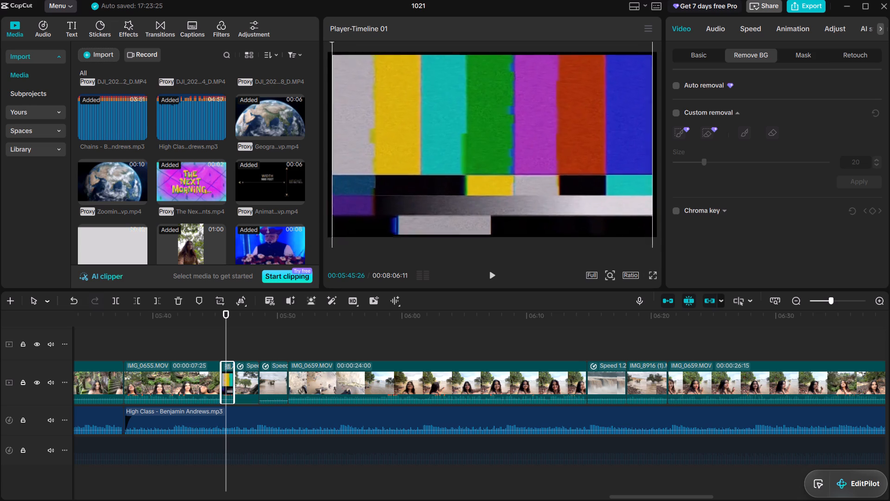
drag(660, 260, 664, 263)
Mute the speed-adjusted waterfall clip just before the 24-second IMG_0659 clip by lowering its volume to -∞ dB, and play that section.
click(256, 349)
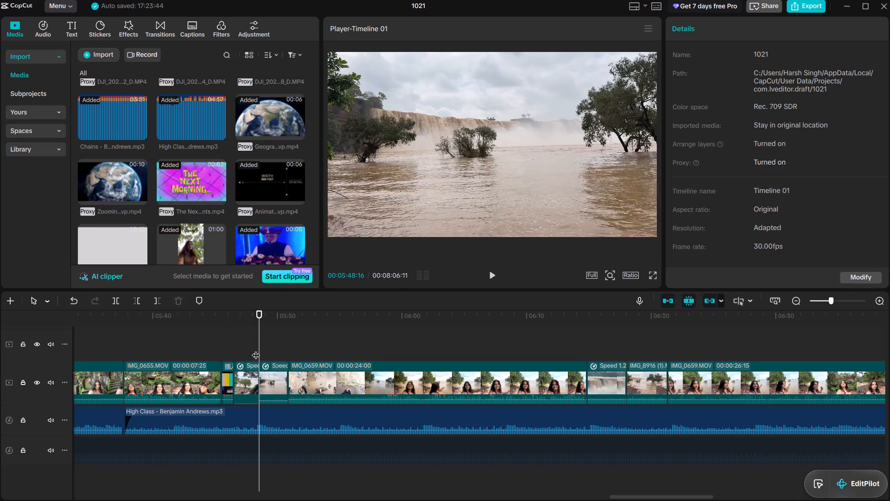
key(space)
scroll(269, 348, left, 1)
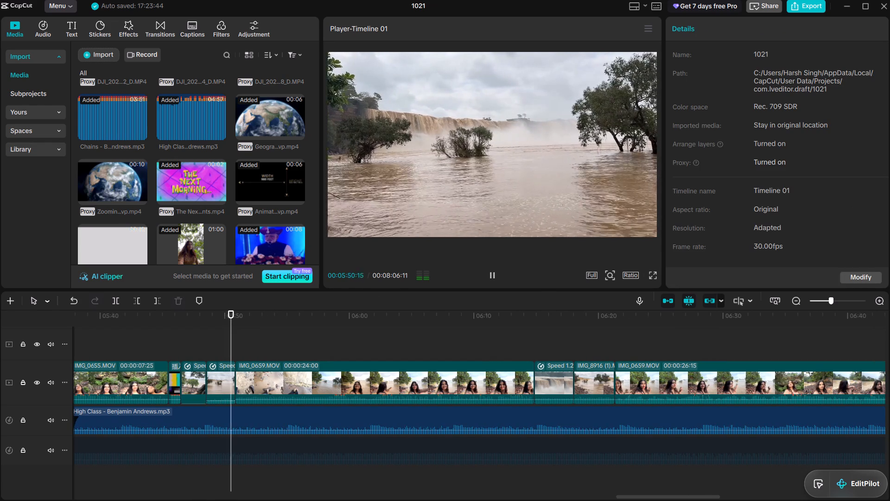
key(space)
click(218, 370)
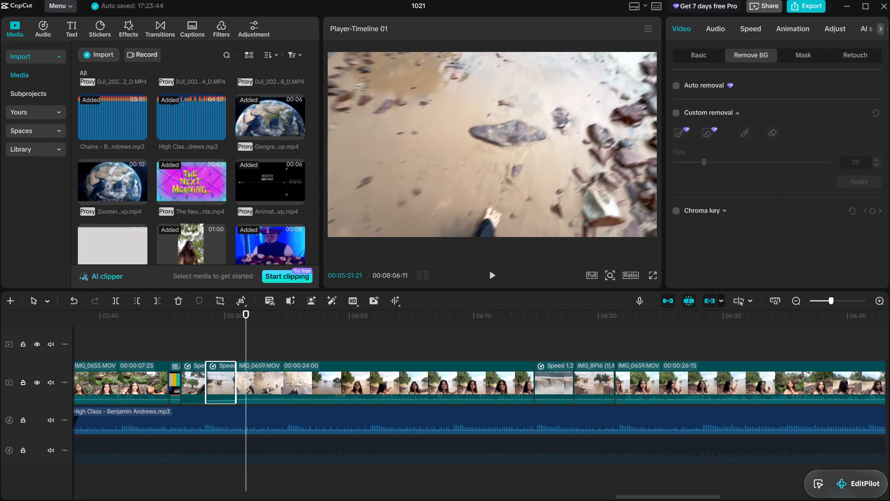
click(708, 36)
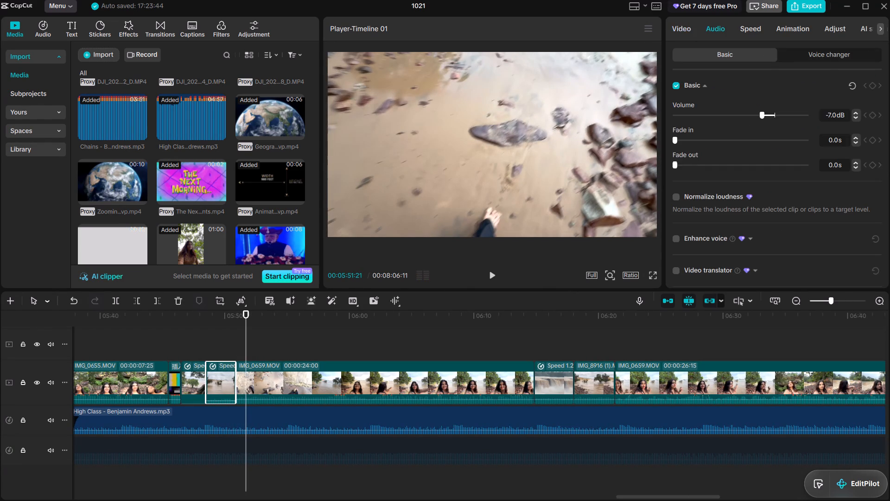
scroll(703, 184, down, 7)
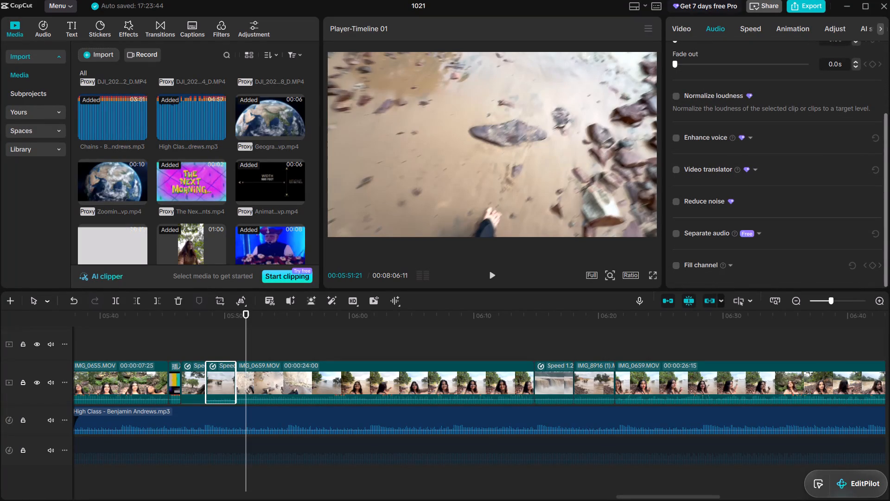
scroll(686, 127, up, 5)
drag(695, 111, 637, 137)
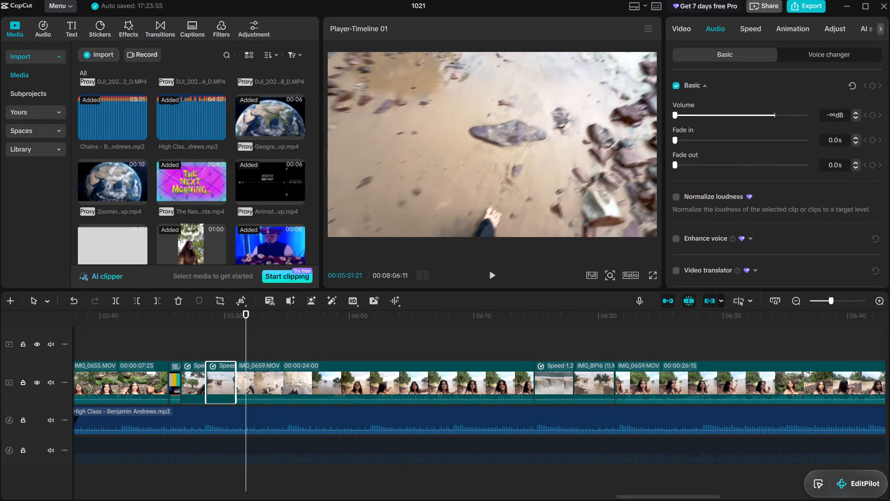
click(210, 353)
key(space)
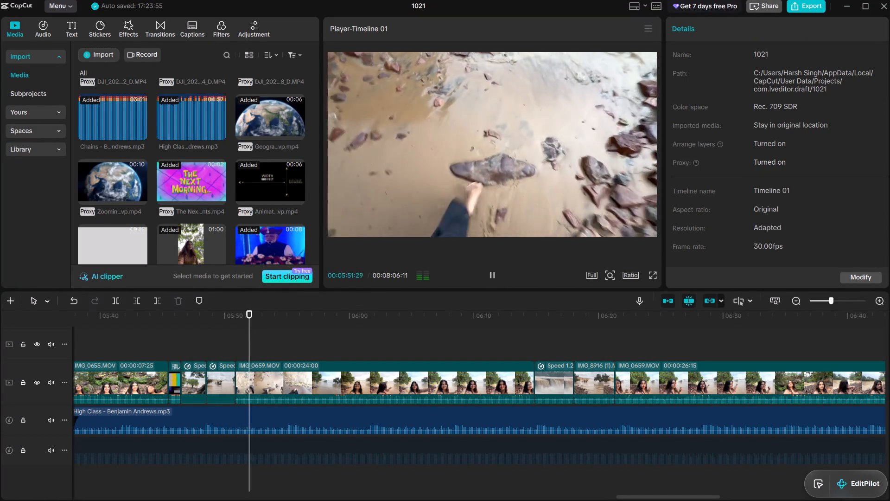
key(space)
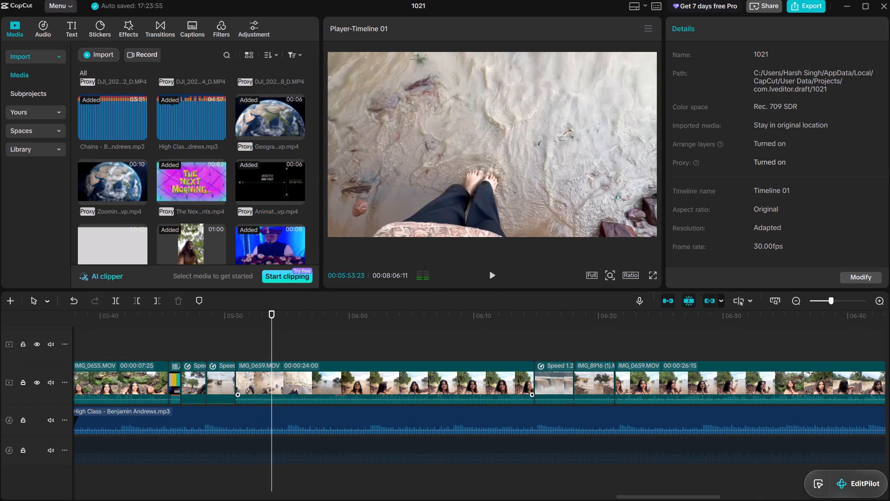
Turn on Reduce noise for the 24-second IMG_0659 clip and play it to about 06:04.
click(295, 374)
click(718, 31)
scroll(686, 217, down, 1)
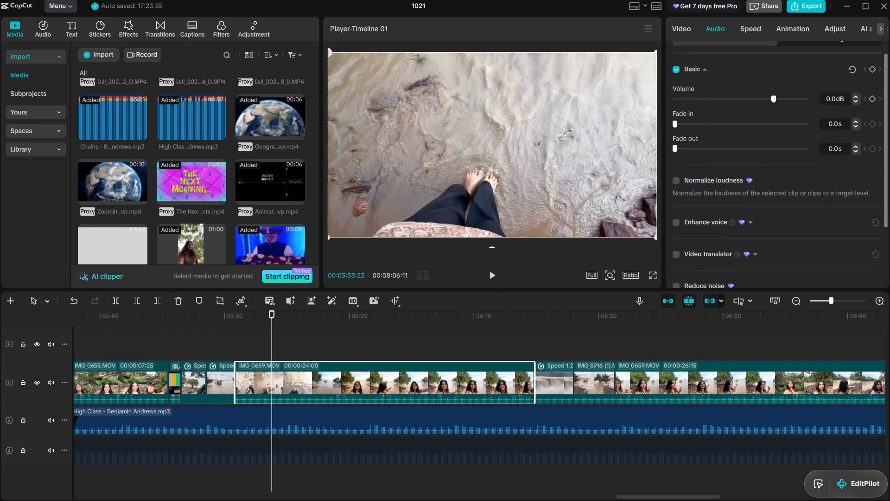
scroll(686, 218, down, 1)
click(673, 264)
key(space)
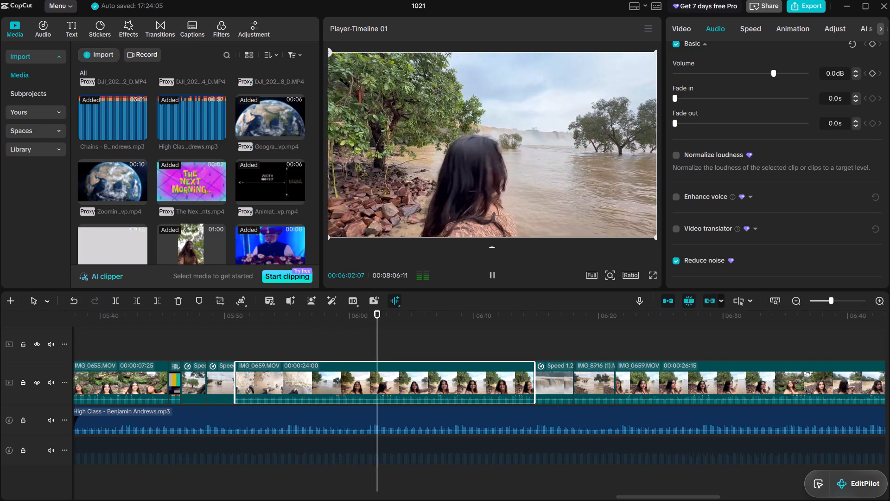
key(space)
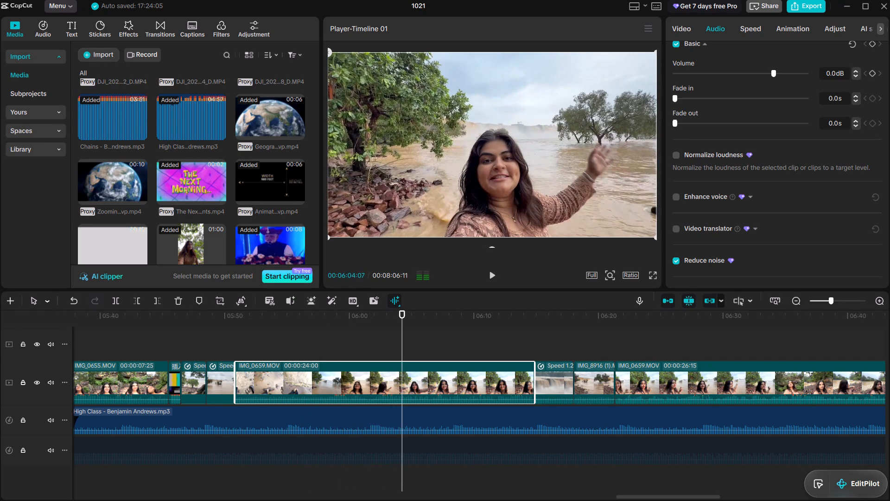
Select all clips on the main video track and turn on Reduce noise for them.
double_click(796, 305)
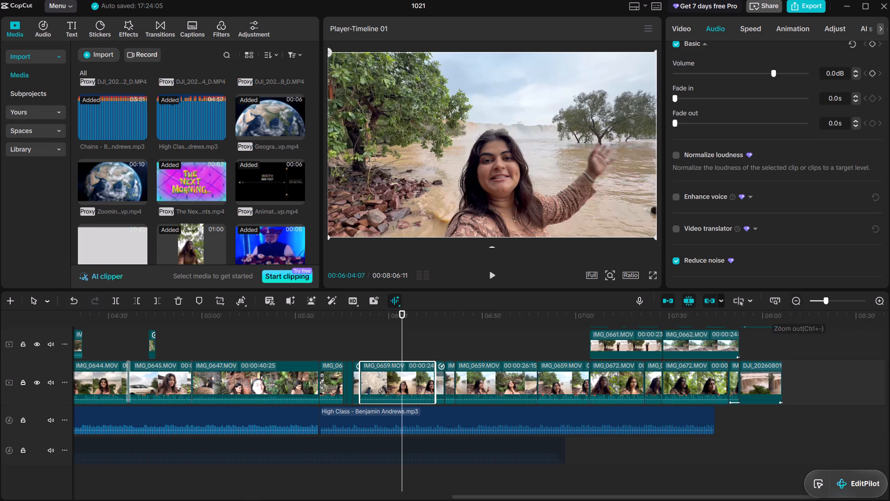
scroll(841, 385, left, 1)
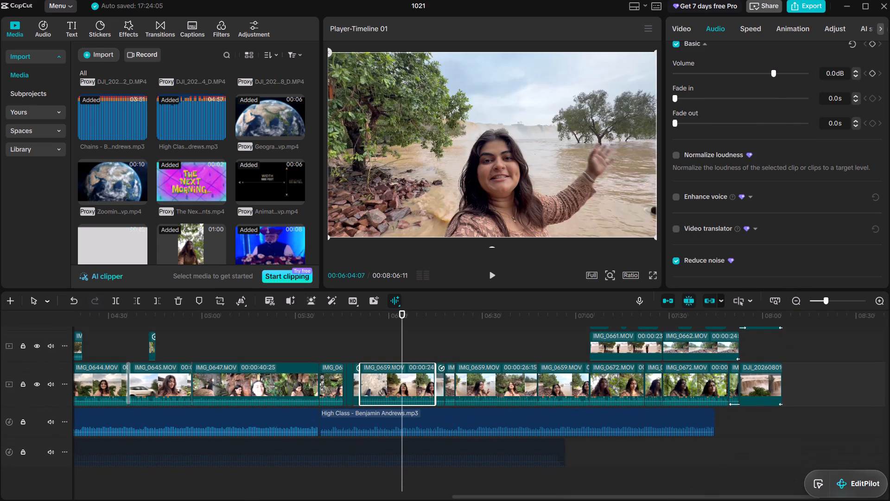
drag(843, 385, 471, 402)
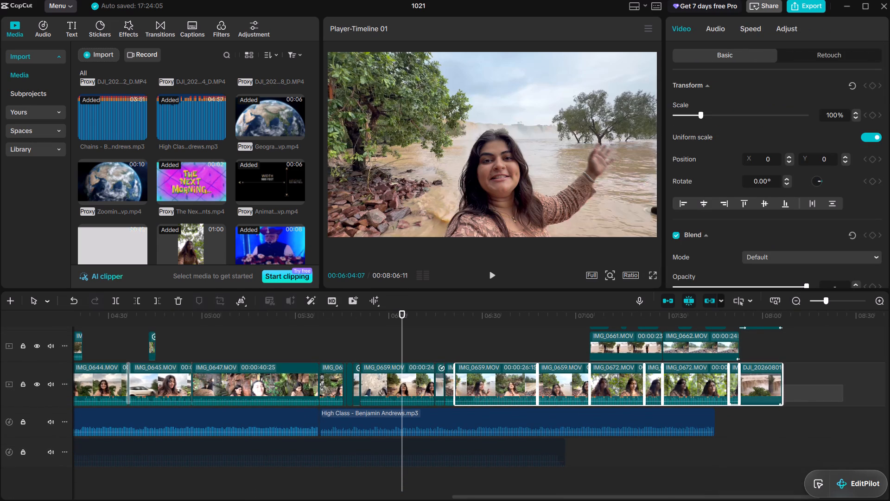
drag(471, 402, 118, 388)
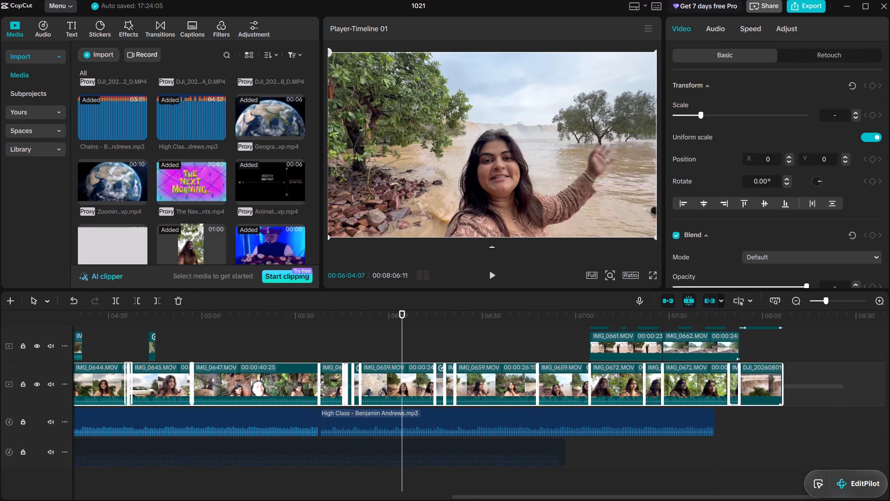
drag(118, 388, 68, 388)
click(712, 27)
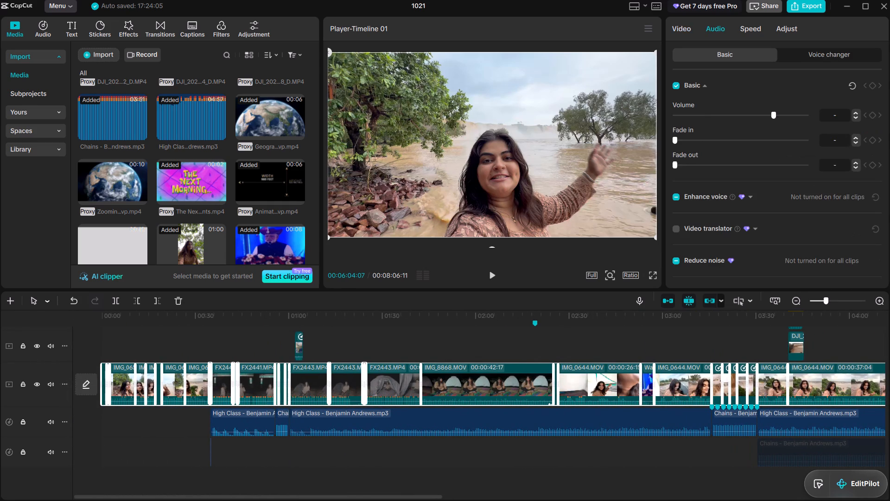
click(675, 262)
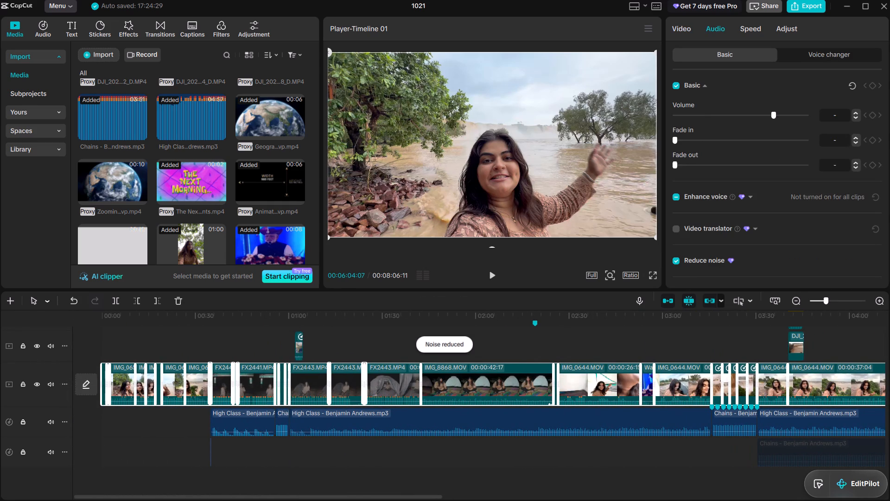
Play the vlog from its beginning to about 00:10 to check the noise-reduced audio.
click(172, 437)
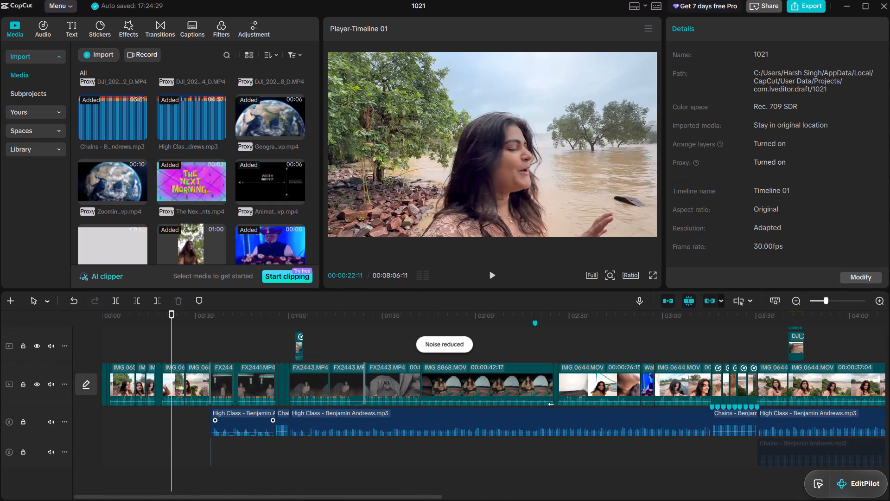
click(210, 350)
drag(210, 350, 91, 362)
key(space)
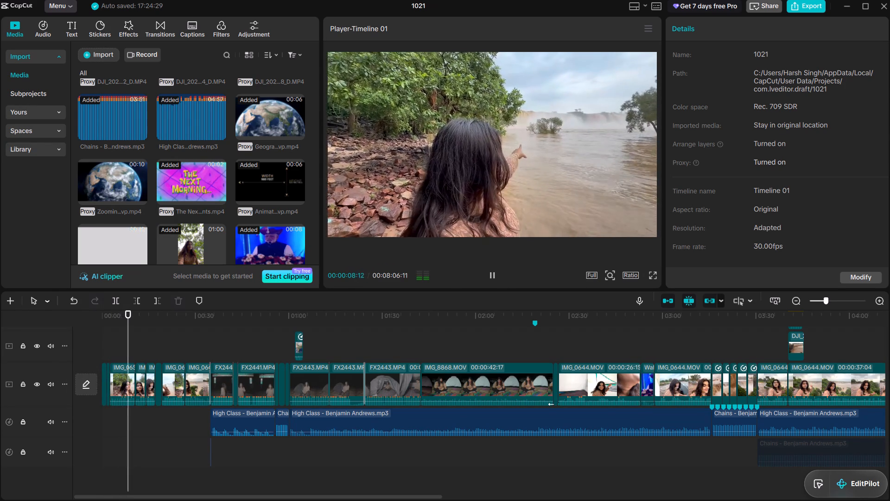
key(space)
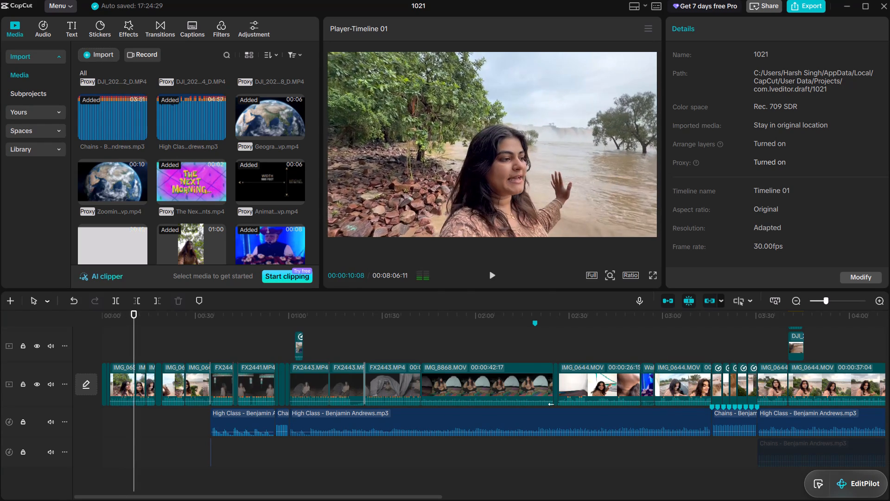
Play parts of the vlog's closing section from about 07:00 and 07:29 to check the music level under the clips.
scroll(216, 358, left, 6)
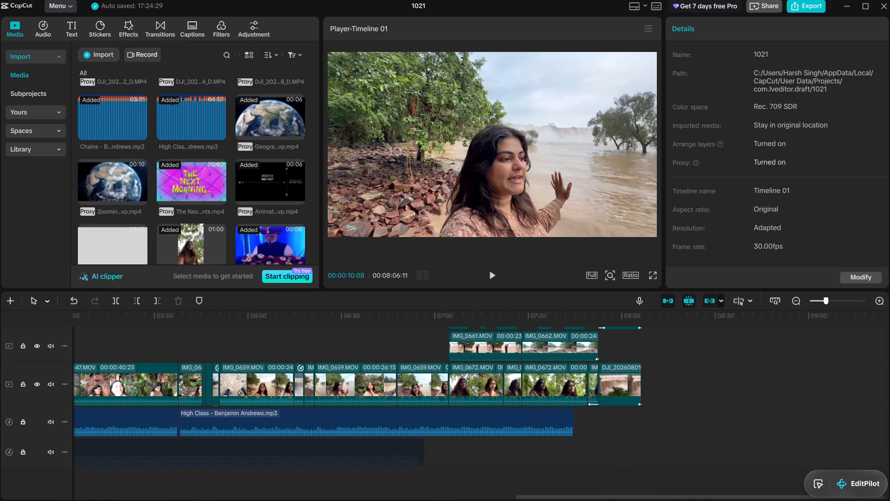
key(space)
key(space)
scroll(558, 387, left, 10)
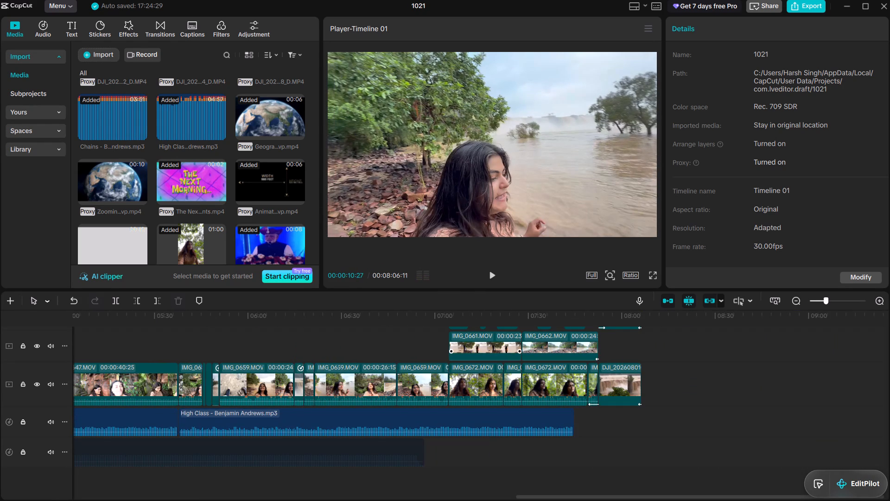
click(435, 348)
key(space)
click(526, 446)
key(space)
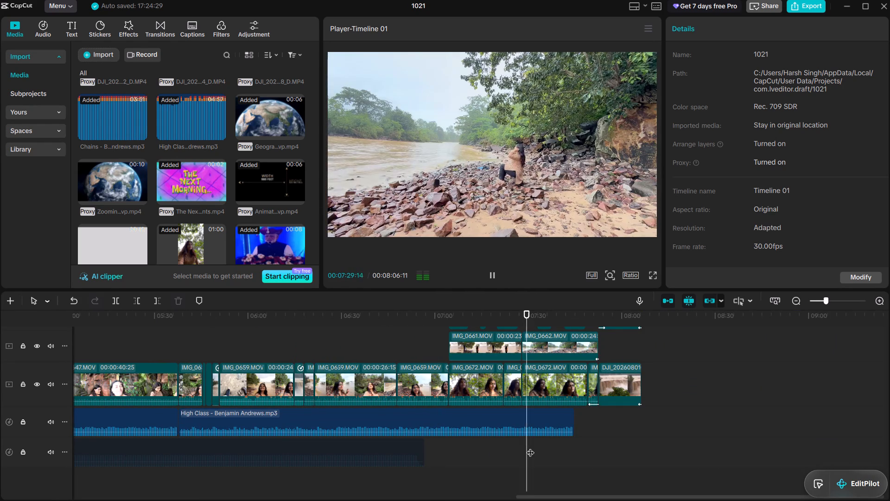
key(space)
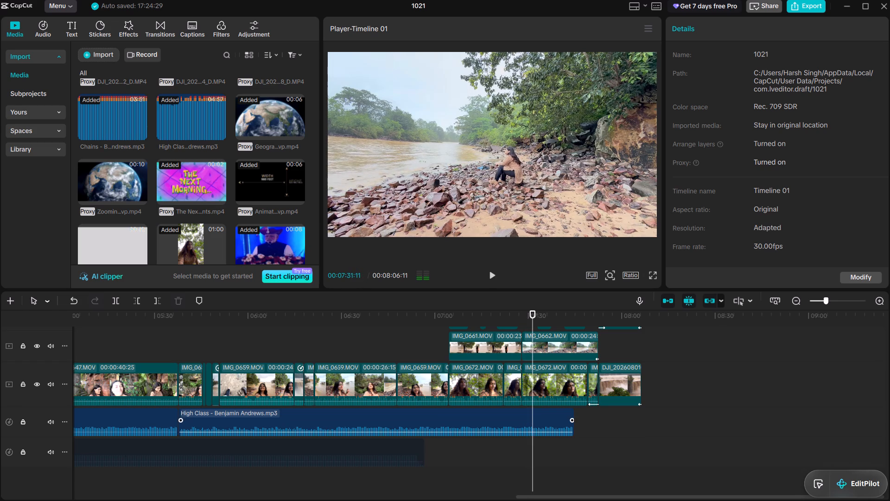
Lower the volume of the last High Class music clip on the timeline to below -19.7 dB.
click(479, 417)
drag(748, 87, 738, 89)
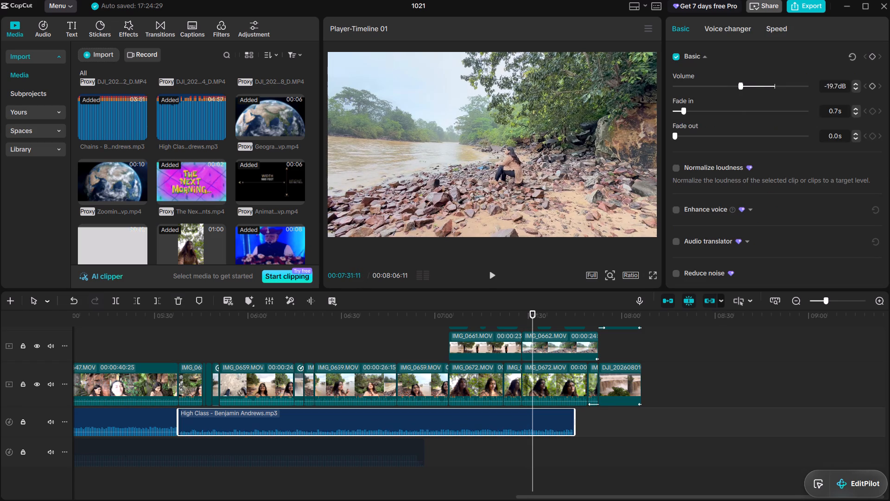
drag(738, 89, 730, 92)
Play the ending in parts from about 06:45, 07:17 and 07:43 through to the THANKS FOR WATCHING screen to check the music balance.
click(388, 340)
key(space)
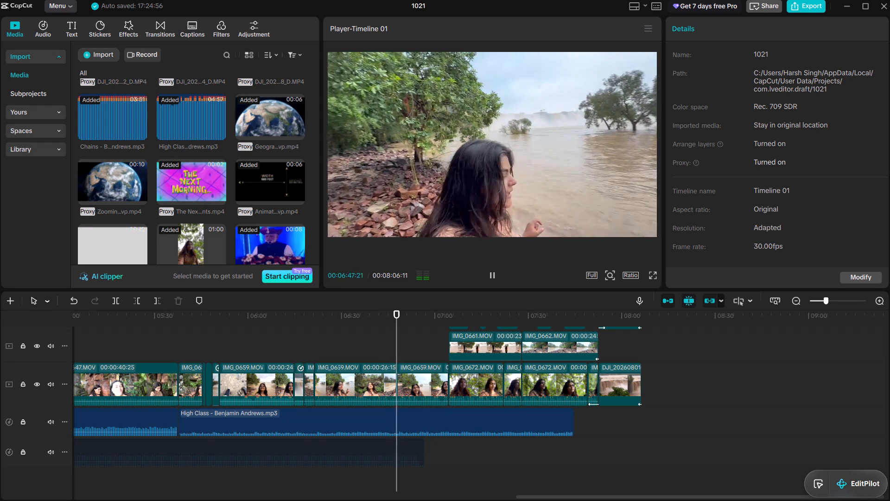
click(440, 342)
key(space)
click(487, 442)
key(space)
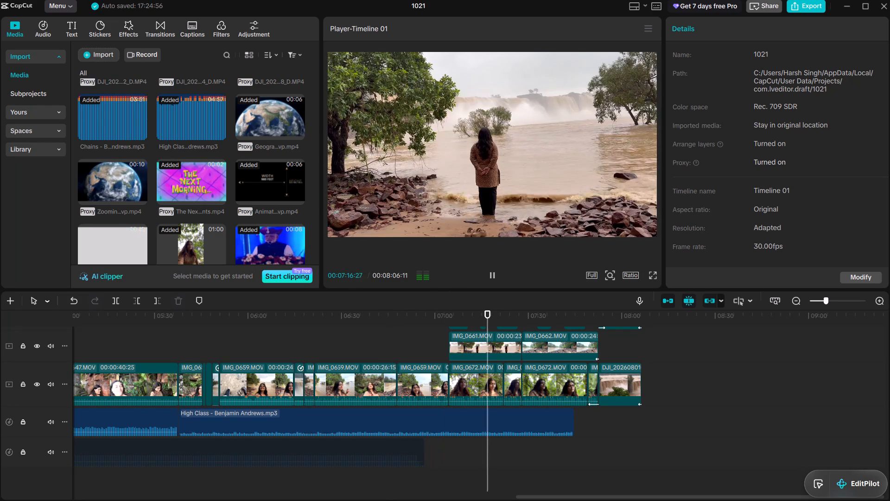
click(571, 446)
key(space)
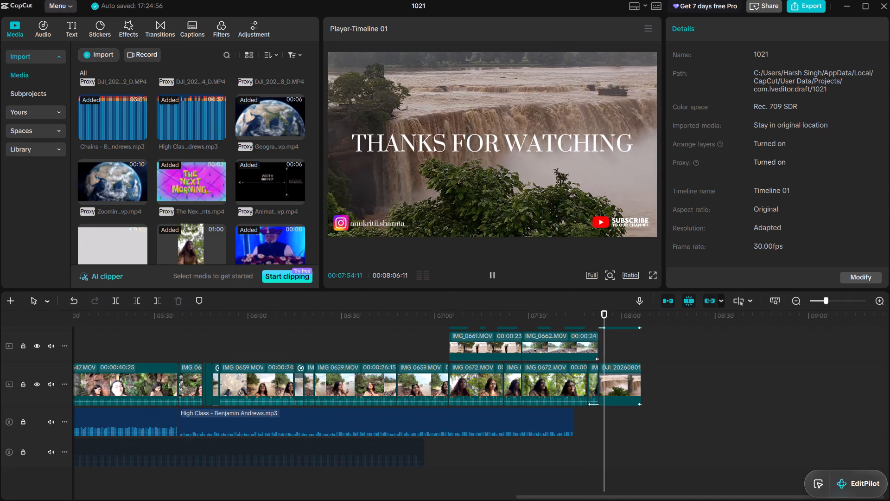
key(space)
Return to the start of the timeline and play the vlog's opening to about 00:01.
scroll(434, 449, right, 6)
click(174, 435)
drag(174, 435, 117, 444)
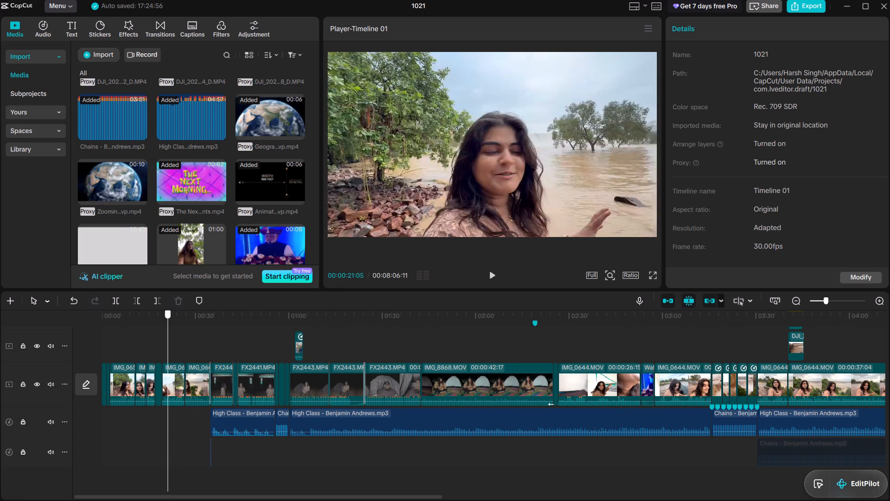
drag(117, 444, 81, 445)
key(space)
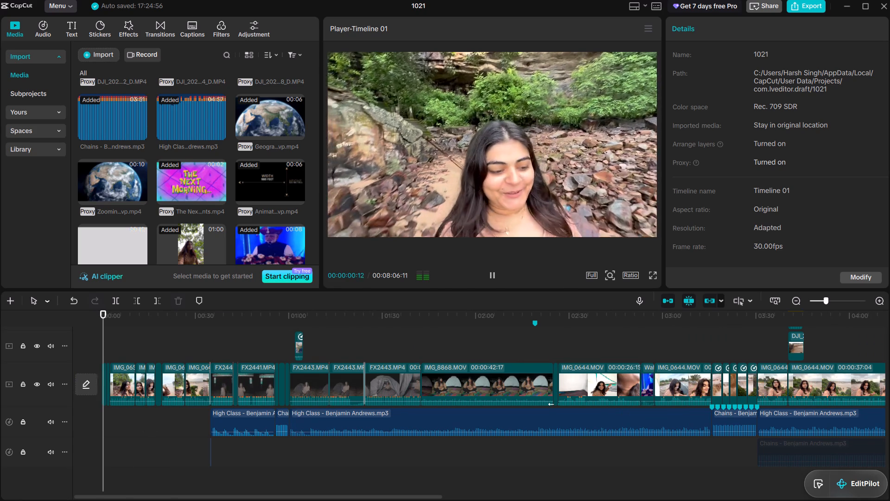
key(space)
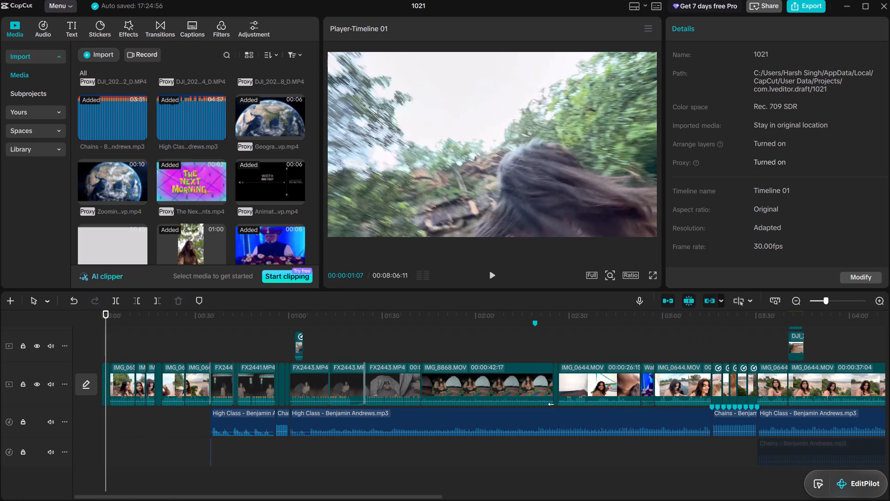
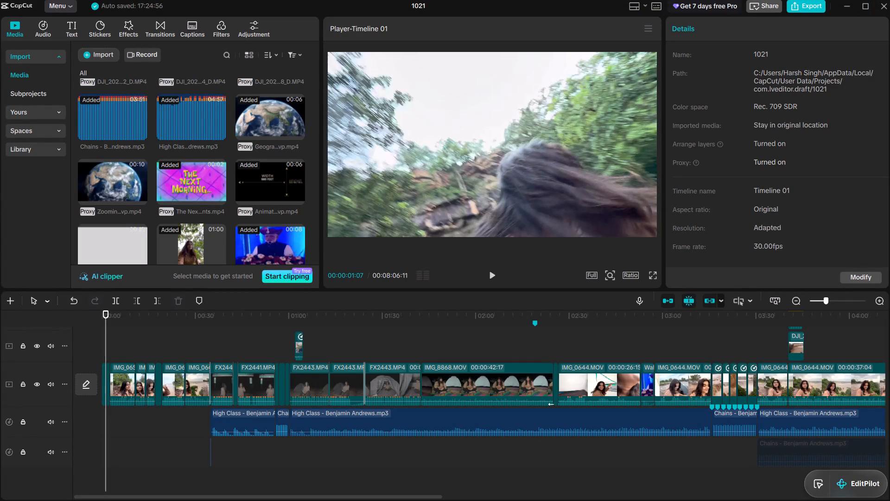
Trim the ends of the subscribe sticker, Instagram handle text, THANKS FOR WATCHING title and Instagram logo clip to 00:08:05:00.
scroll(539, 394, left, 7)
scroll(605, 375, up, 1)
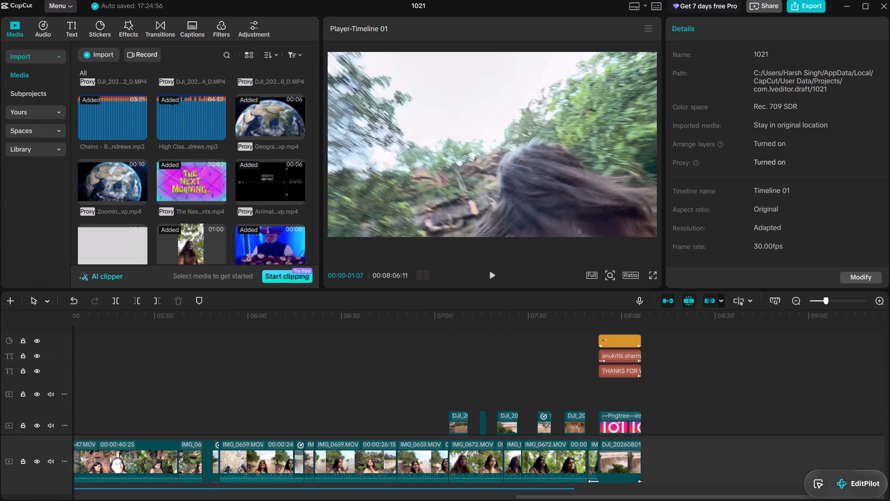
scroll(614, 376, up, 1)
double_click(639, 381)
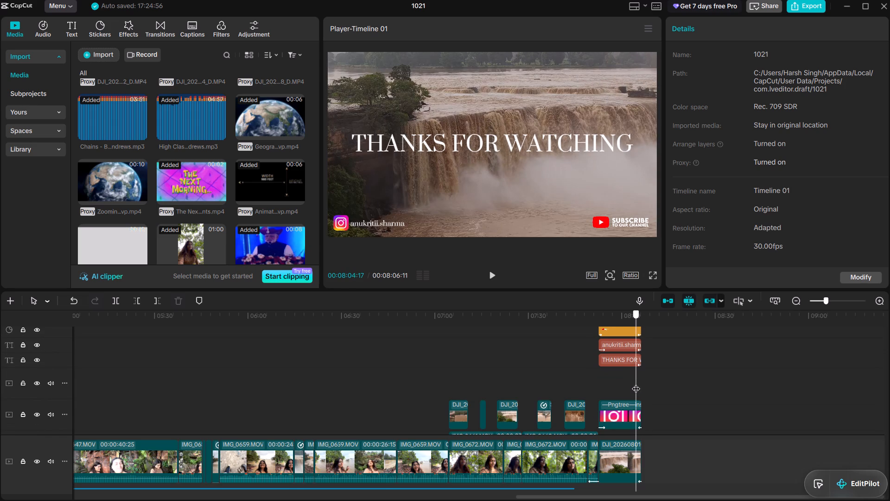
scroll(636, 382, left, 2)
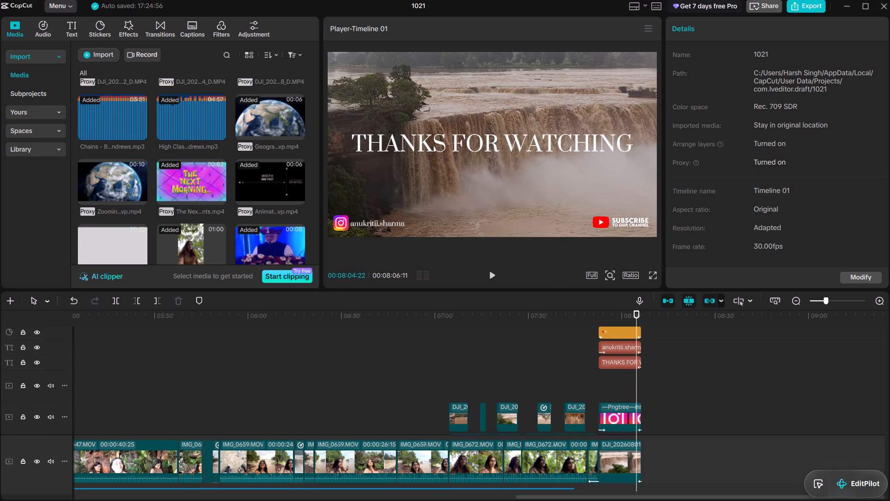
scroll(646, 376, left, 1)
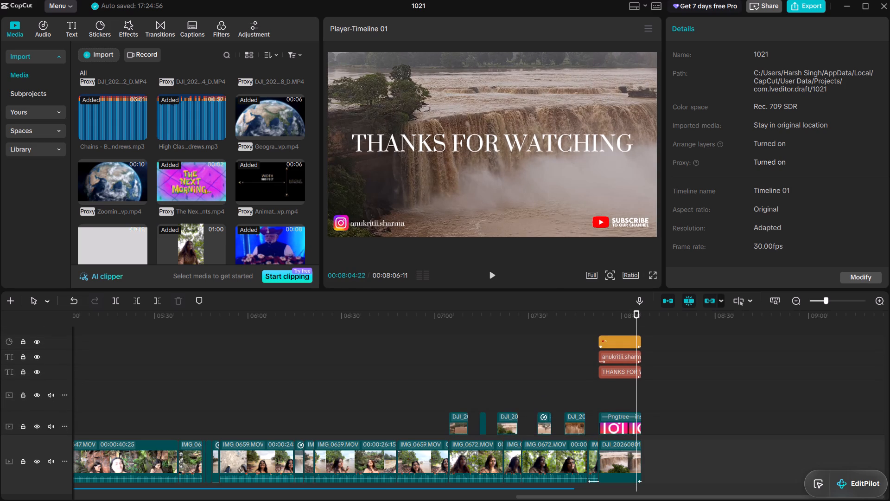
key(Right)
key(Right)
key(Right)
key(Right)
key(Right)
key(Right)
key(Right)
key(Right)
key(Right)
key(Right)
key(Right)
key(Right)
key(Right)
key(Right)
key(Right)
key(Right)
key(Right)
key(Right)
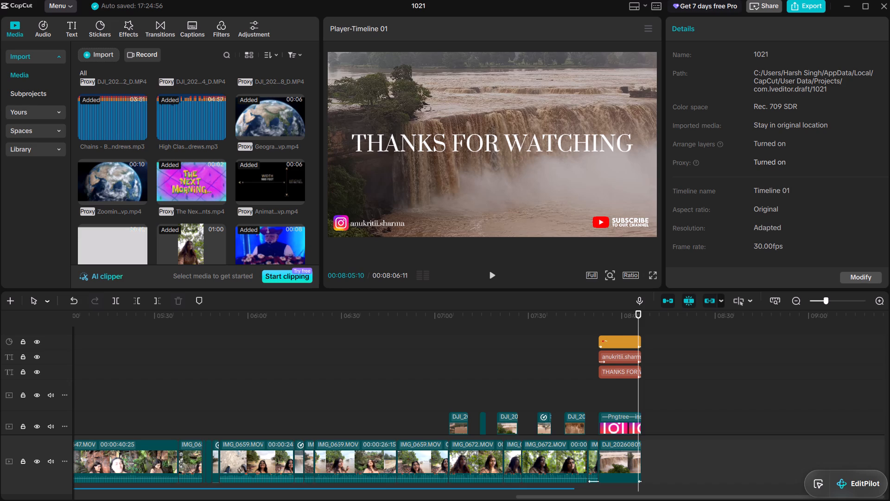
key(Left)
key(Left)
key(Left)
key(Left)
key(Left)
key(Left)
key(Left)
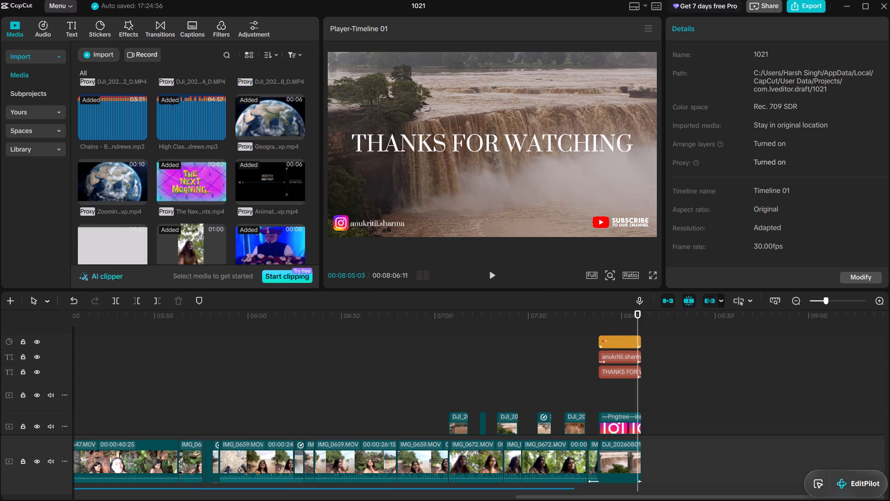
key(Left)
key(Left)
key(Left)
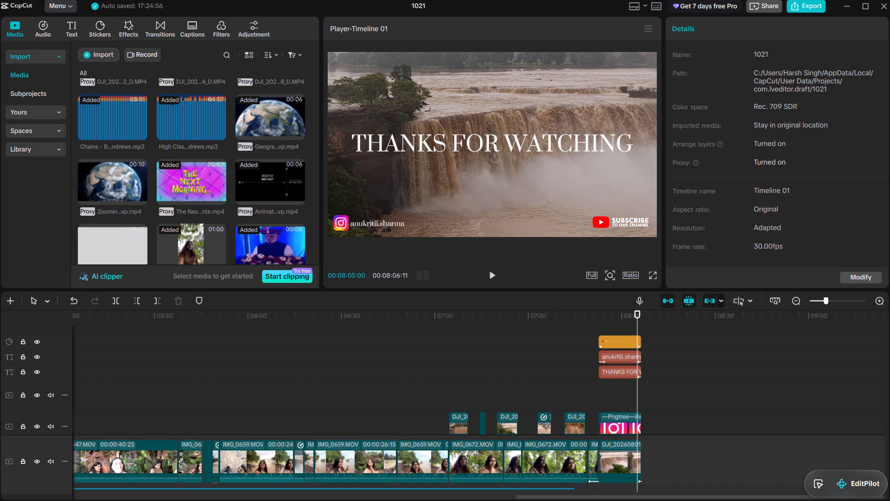
scroll(629, 396, up, 1)
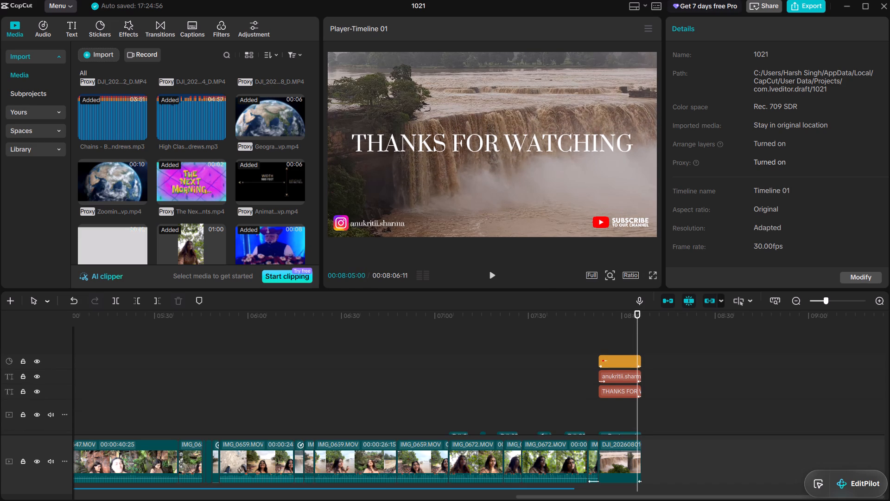
ctrl+click(616, 358)
ctrl+click(626, 379)
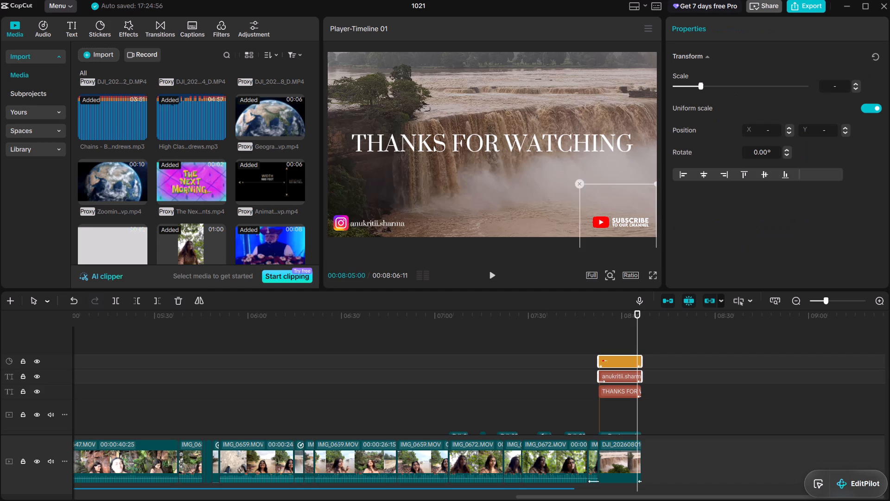
ctrl+click(626, 390)
scroll(626, 390, down, 1)
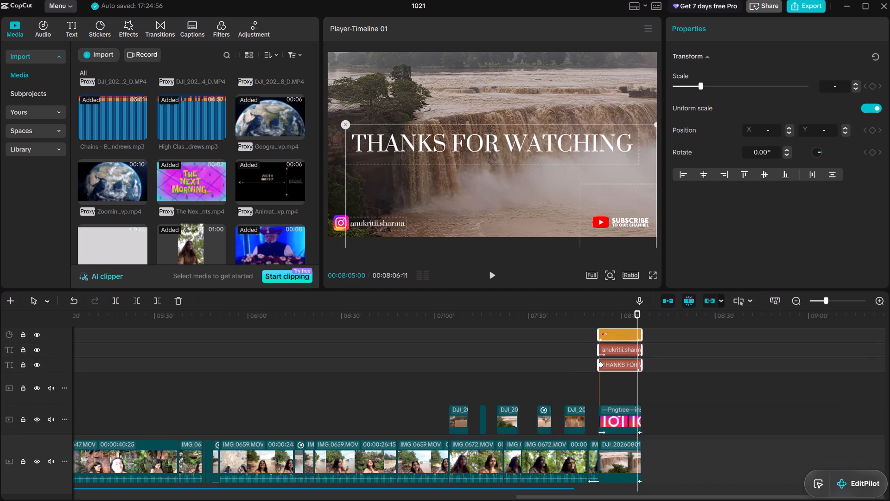
scroll(626, 390, down, 1)
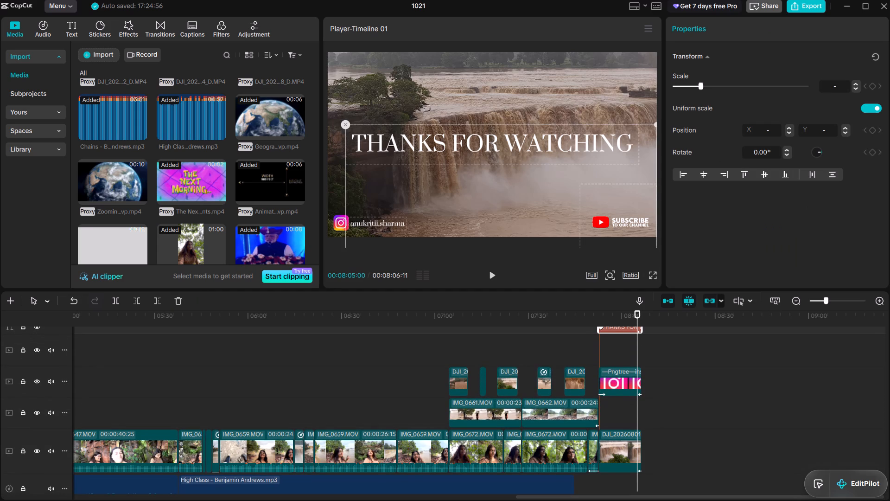
ctrl+click(627, 384)
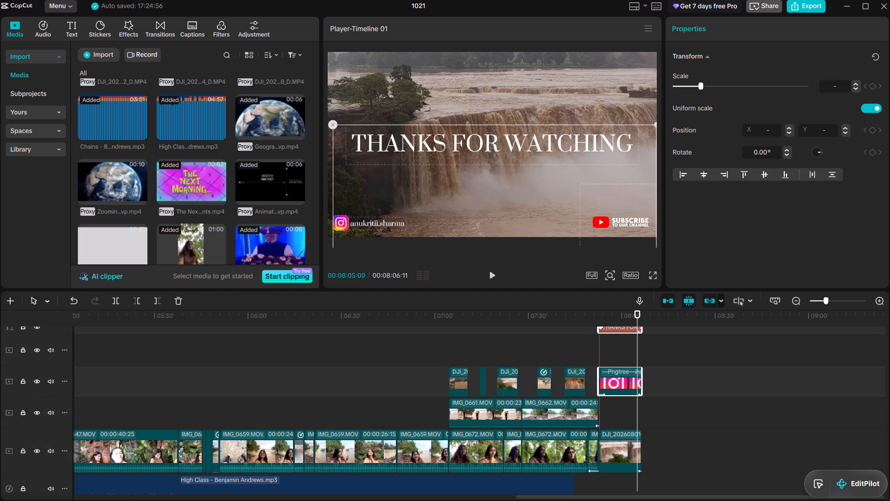
key(w)
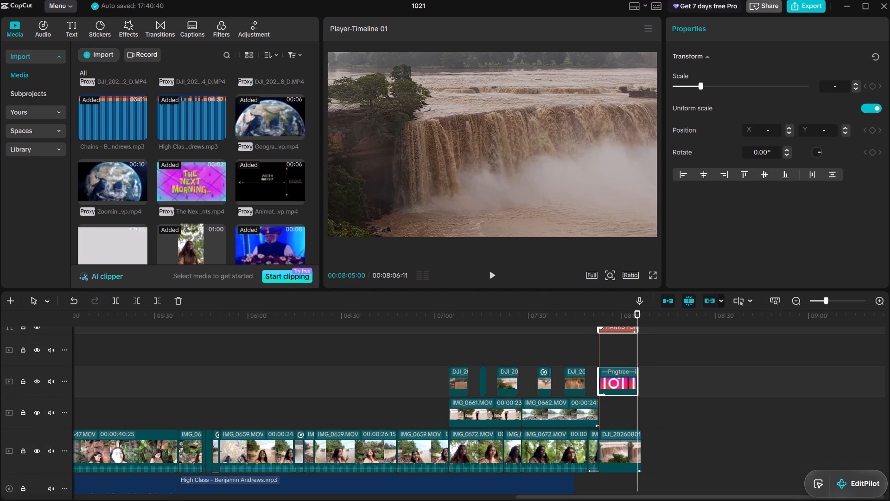
Play the end screen from 00:08:05:00 to the end of the timeline to check the closing fade.
scroll(629, 411, up, 4)
click(629, 342)
key(space)
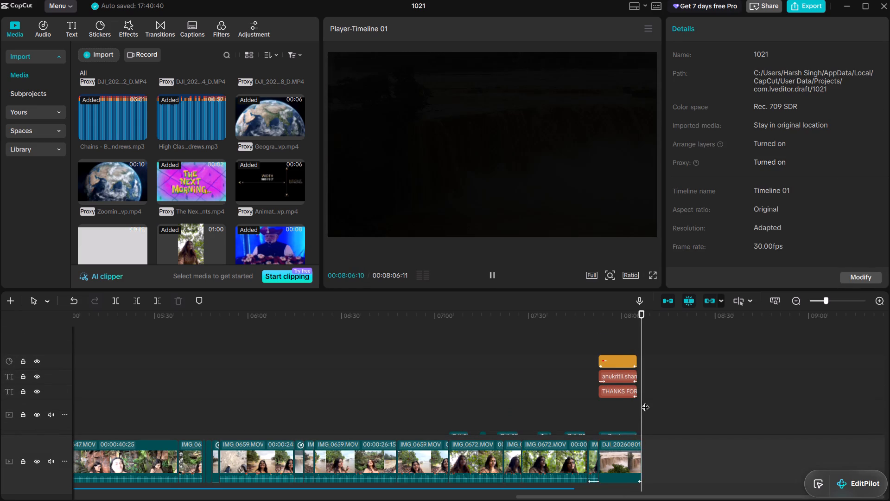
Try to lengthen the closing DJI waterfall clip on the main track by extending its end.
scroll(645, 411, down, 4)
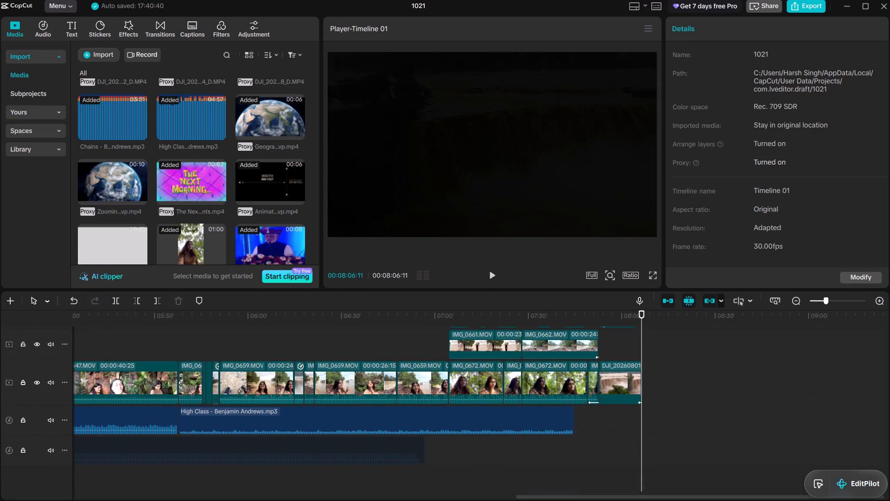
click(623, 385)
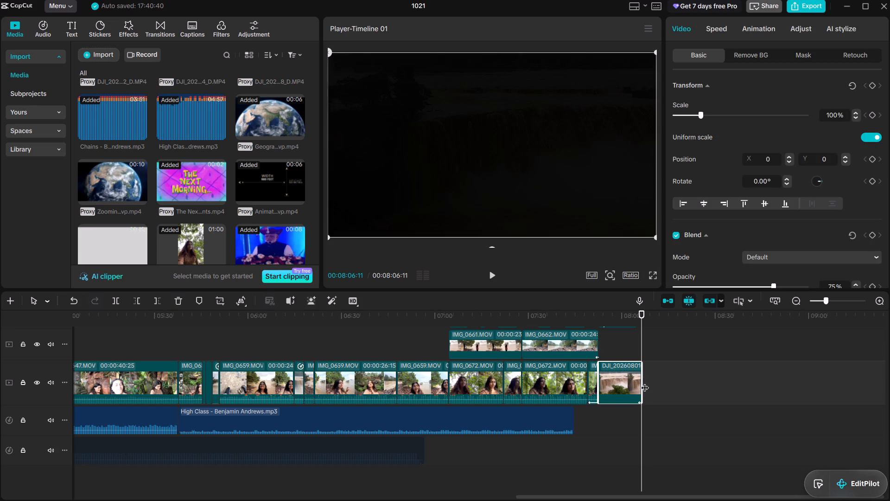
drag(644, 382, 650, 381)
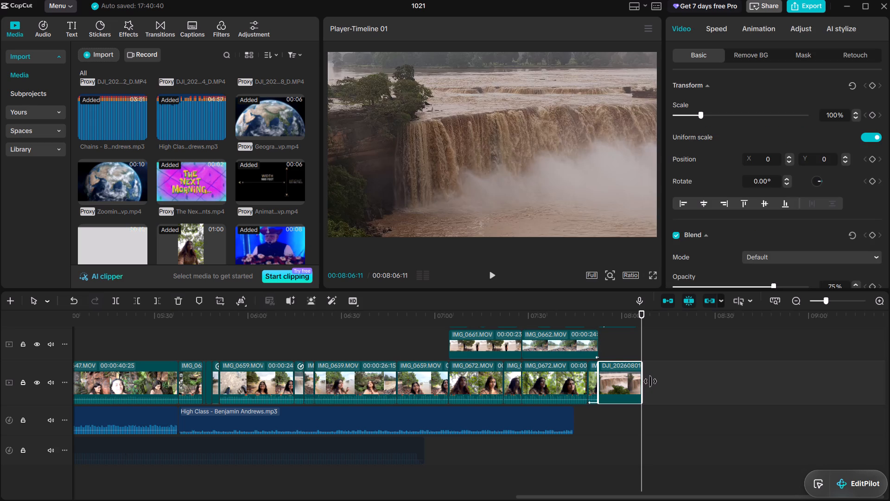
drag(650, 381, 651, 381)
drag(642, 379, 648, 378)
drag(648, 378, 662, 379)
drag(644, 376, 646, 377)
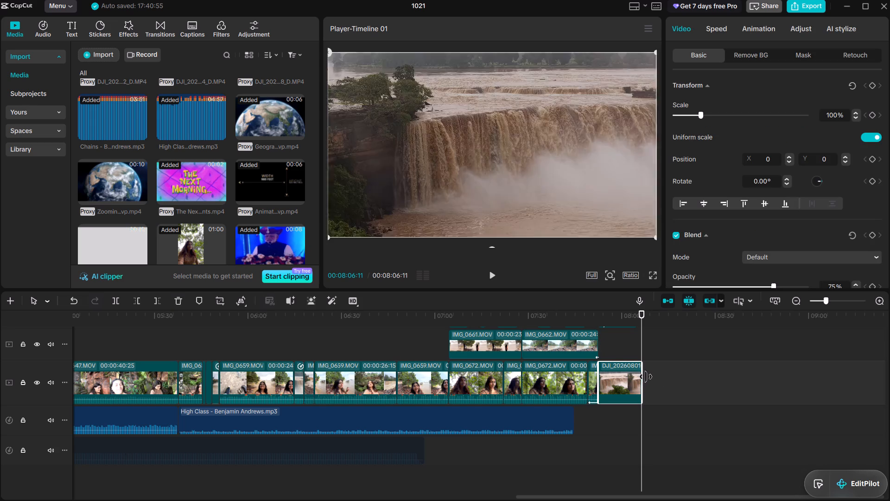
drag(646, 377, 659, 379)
Extend the closing DJI waterfall clip by about 6 seconds from its start.
drag(599, 380, 597, 380)
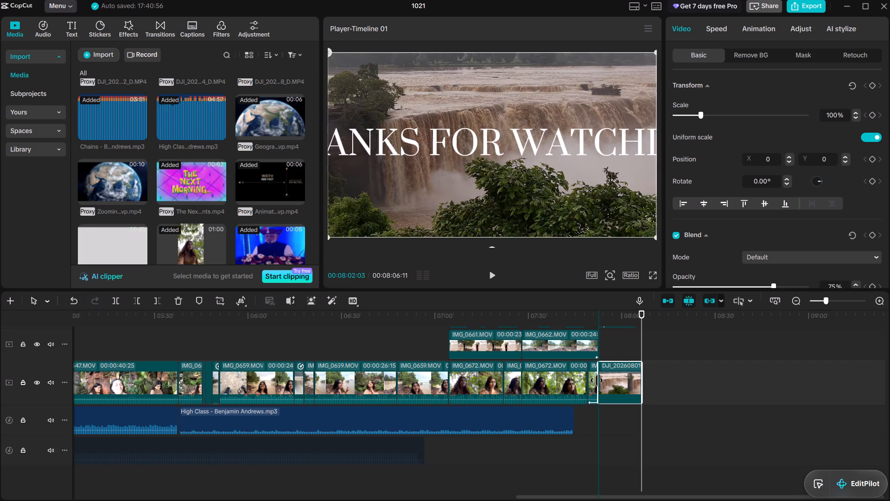
drag(597, 380, 580, 383)
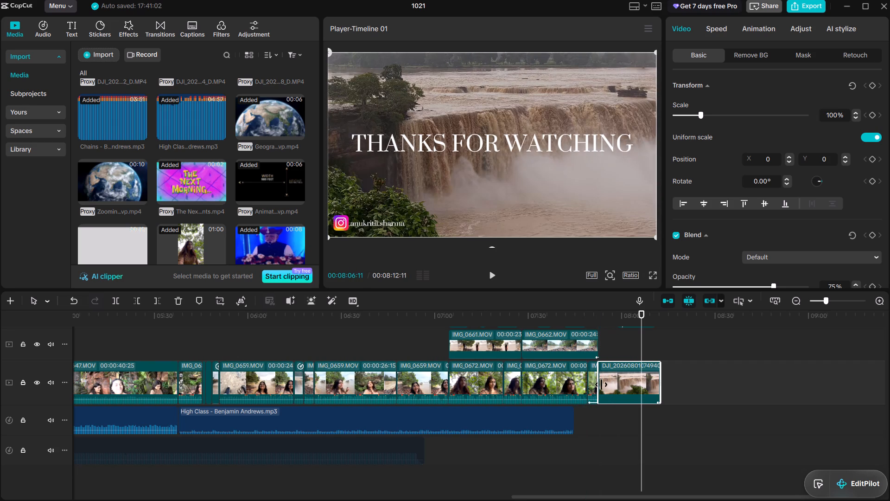
Move the subscribe sticker, both end-screen texts and the Instagram logo clip together back to the start of the closing waterfall clip.
scroll(635, 362, left, 1)
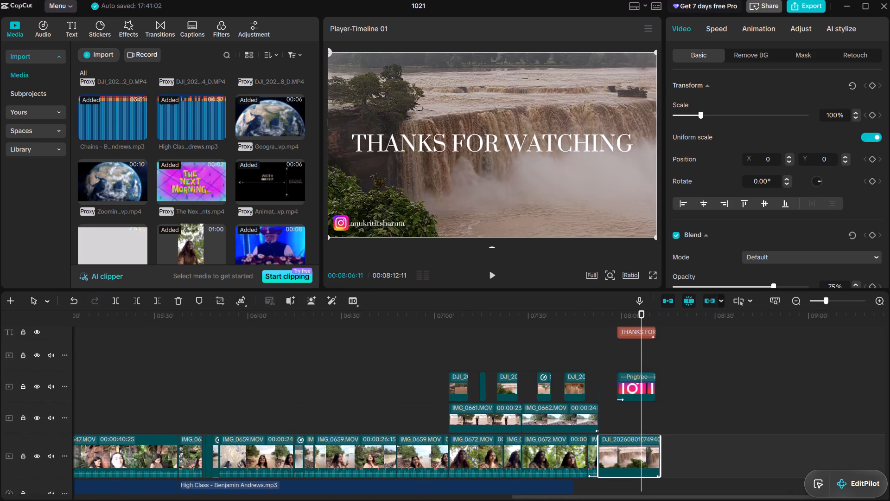
scroll(635, 362, left, 1)
scroll(609, 379, up, 2)
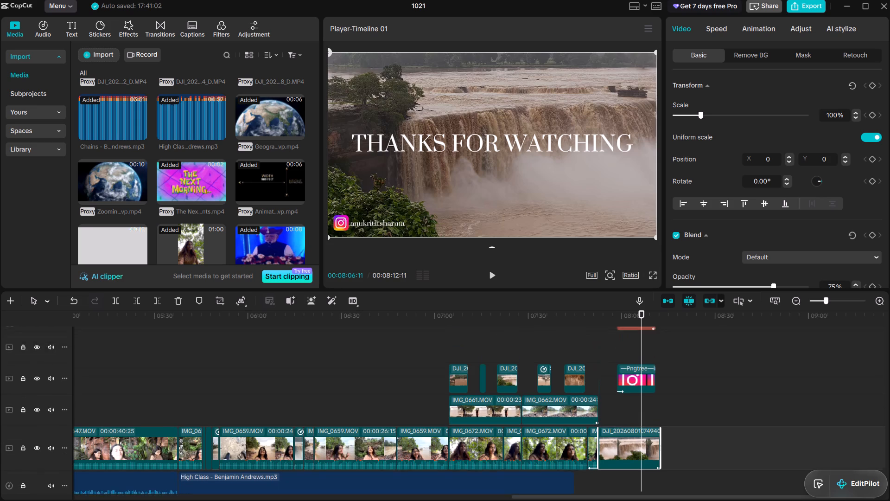
scroll(609, 379, up, 2)
scroll(609, 379, down, 2)
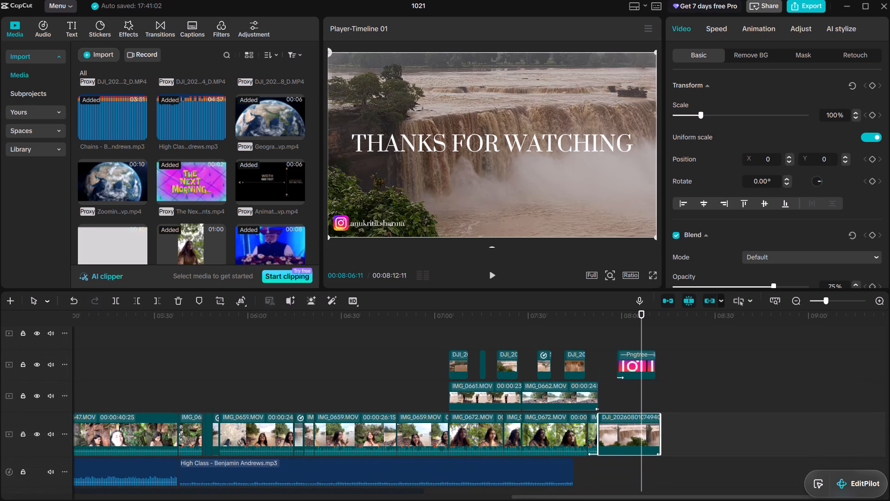
double_click(606, 391)
scroll(606, 392, up, 1)
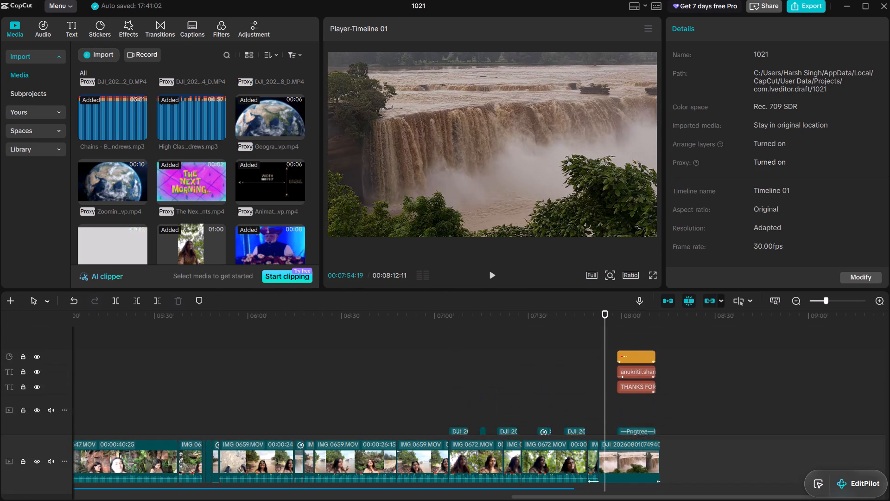
scroll(610, 392, up, 1)
click(792, 301)
scroll(706, 371, down, 1)
click(879, 304)
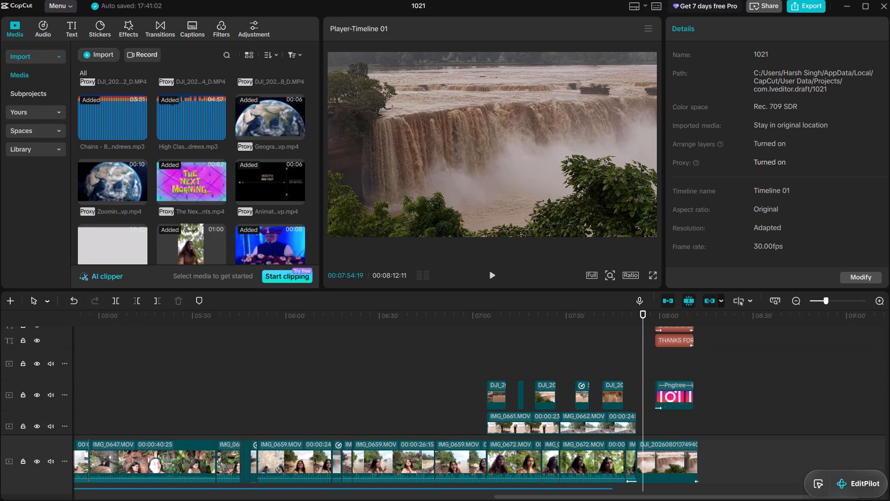
scroll(695, 402, left, 1)
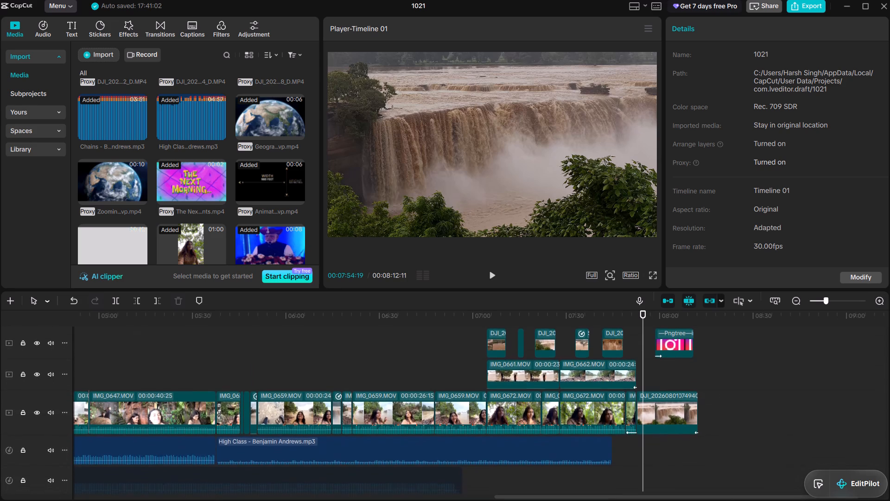
scroll(700, 401, left, 1)
ctrl+click(674, 385)
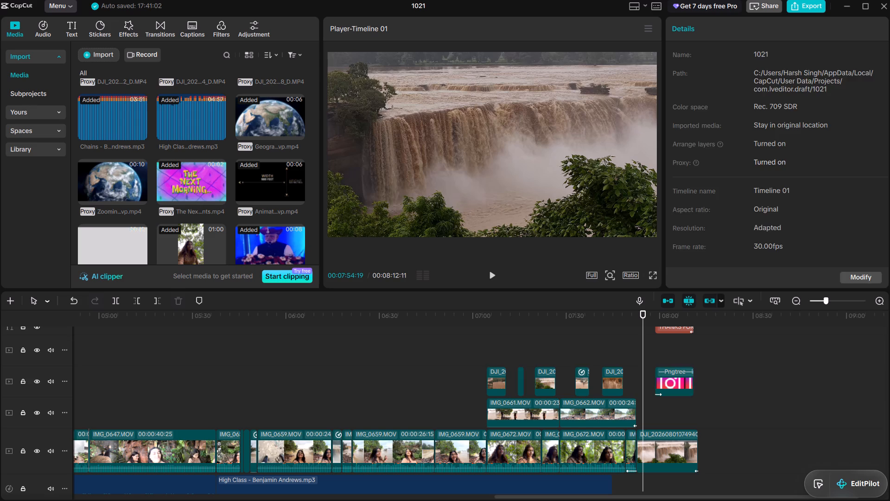
scroll(674, 385, up, 1)
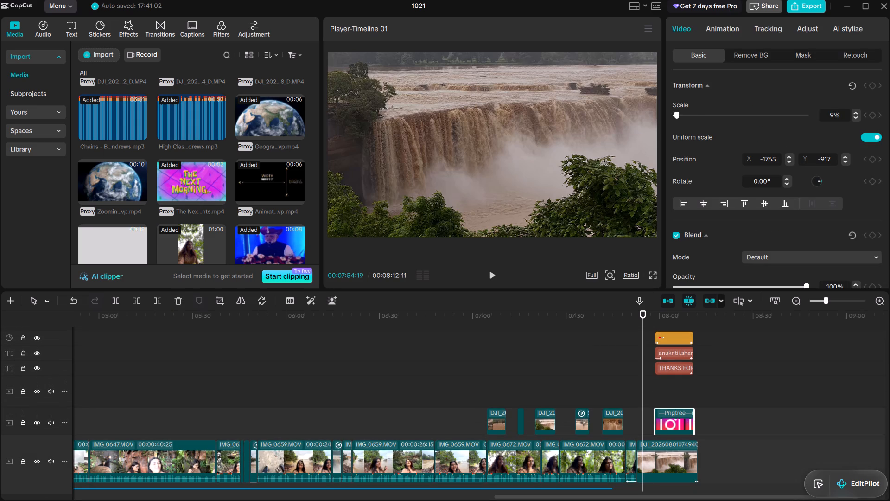
ctrl+click(676, 369)
ctrl+click(678, 355)
click(673, 336)
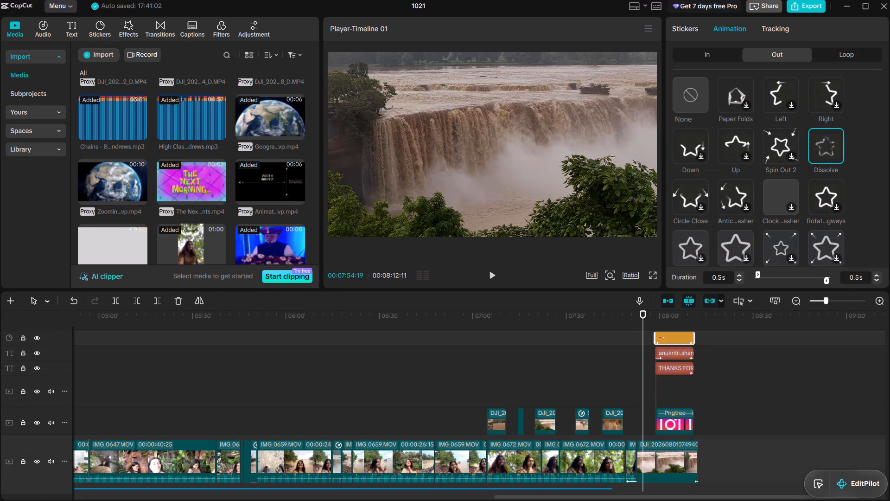
ctrl+click(674, 353)
ctrl+click(676, 366)
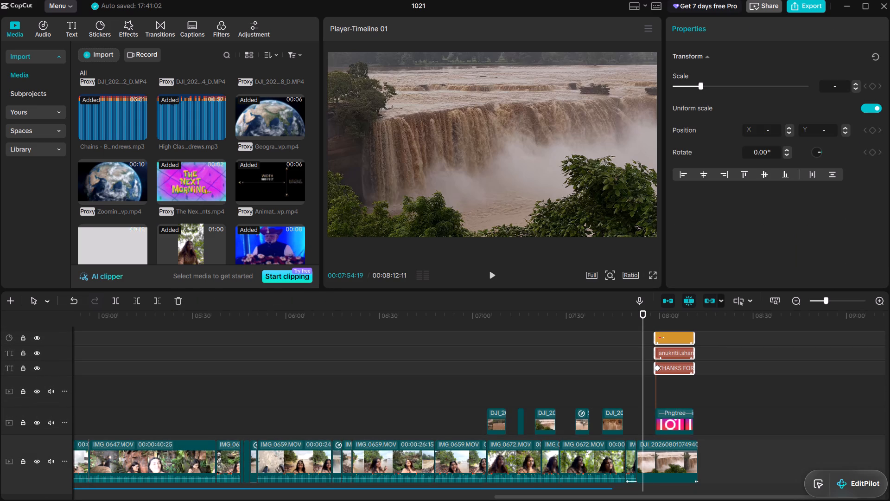
ctrl+click(679, 414)
scroll(681, 415, down, 1)
drag(674, 369, 667, 369)
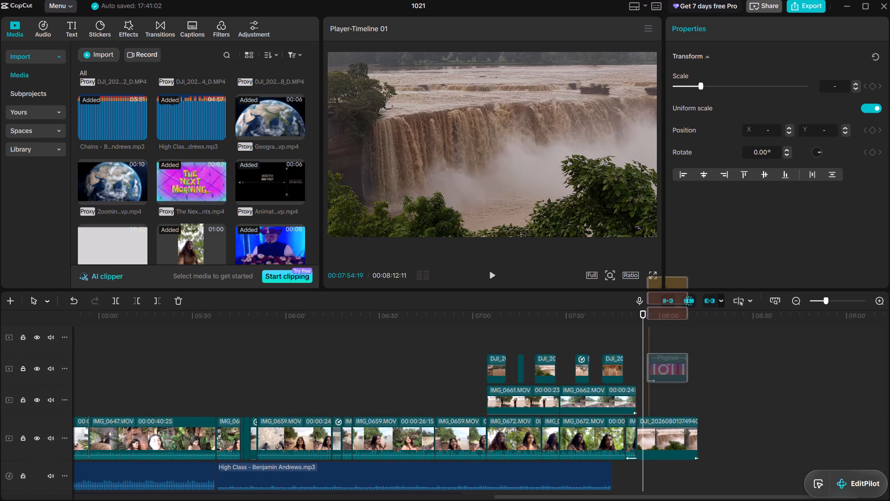
drag(667, 369, 658, 370)
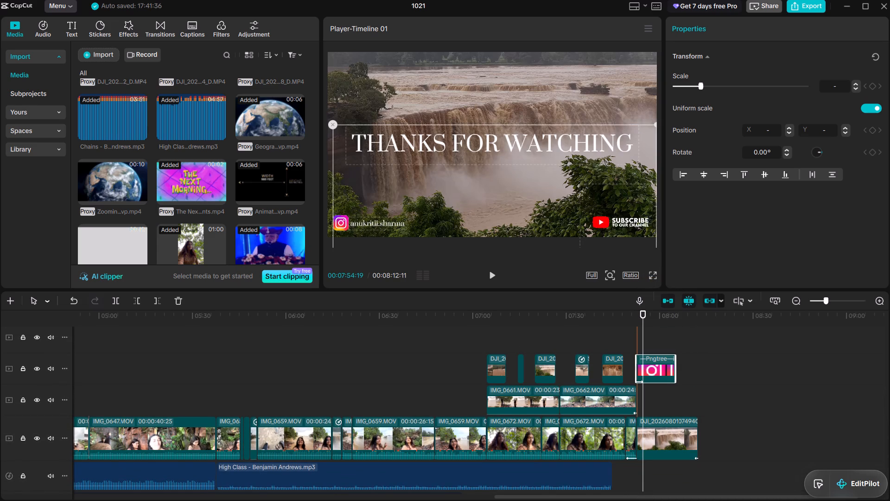
scroll(665, 378, up, 2)
scroll(673, 381, left, 1)
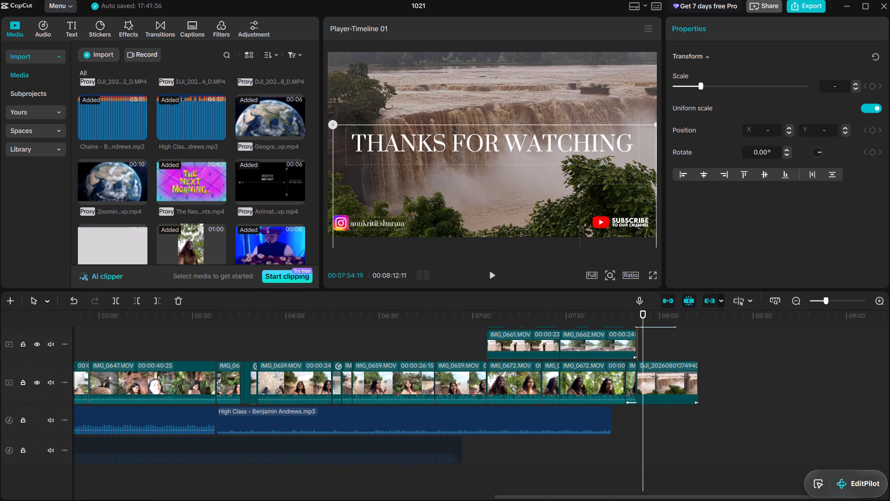
Trim the end of the closing DJI waterfall clip on the main track to 00:08:10:00.
scroll(683, 370, up, 1)
click(669, 371)
drag(669, 371, 696, 374)
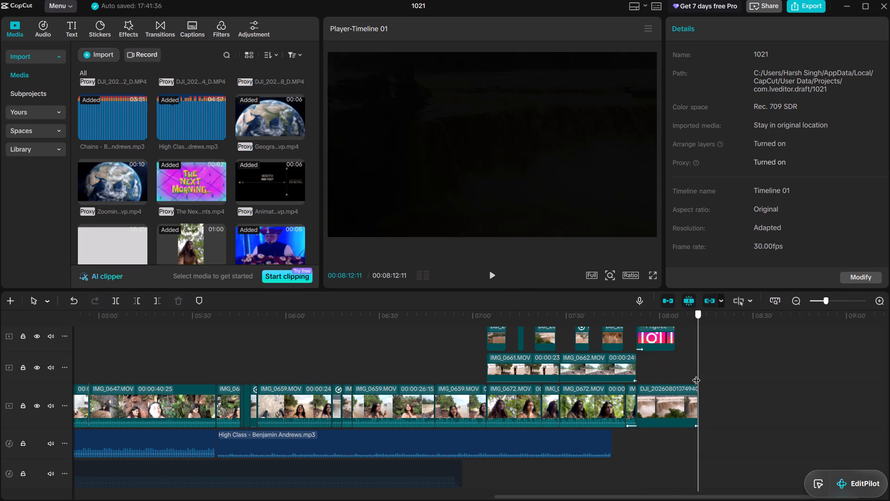
drag(696, 374, 690, 378)
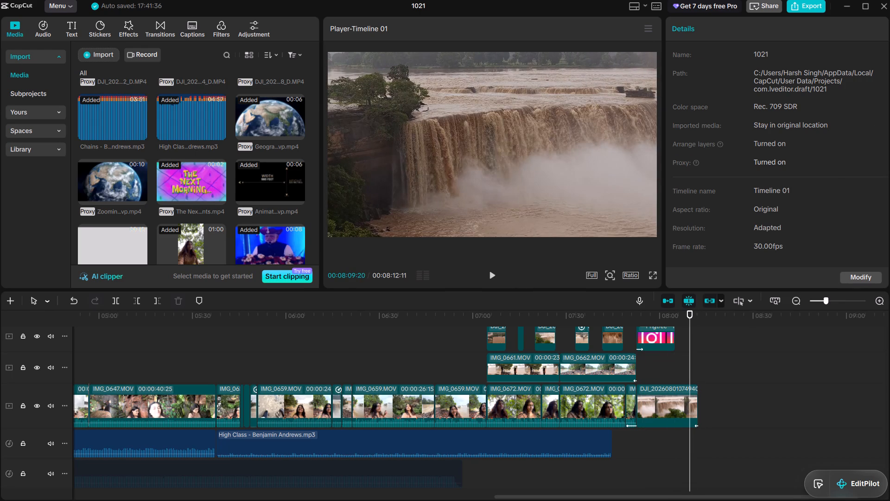
key(Right)
key(Right)
key(Right)
key(Right)
key(Right)
key(Right)
key(Right)
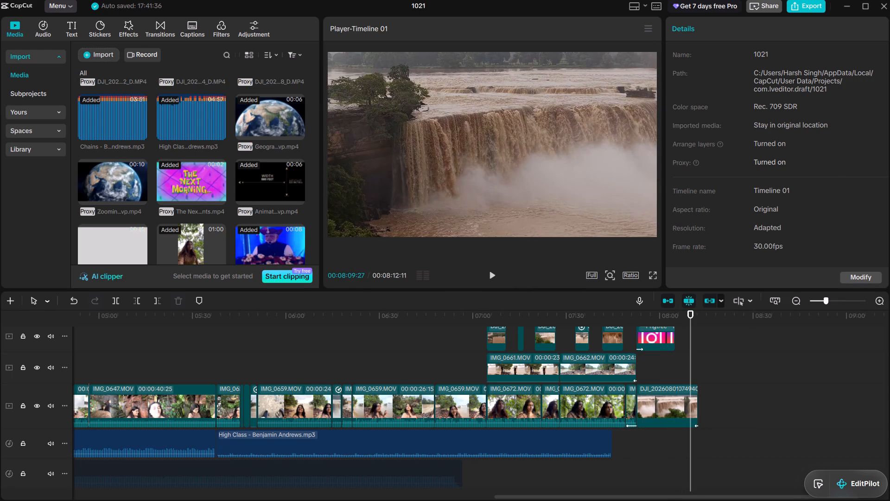
key(Right)
key(Right)
key(Right)
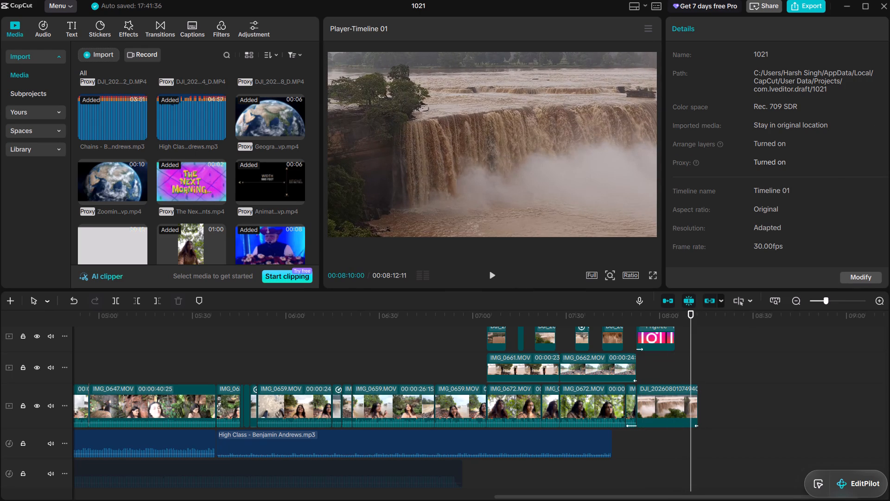
key(w)
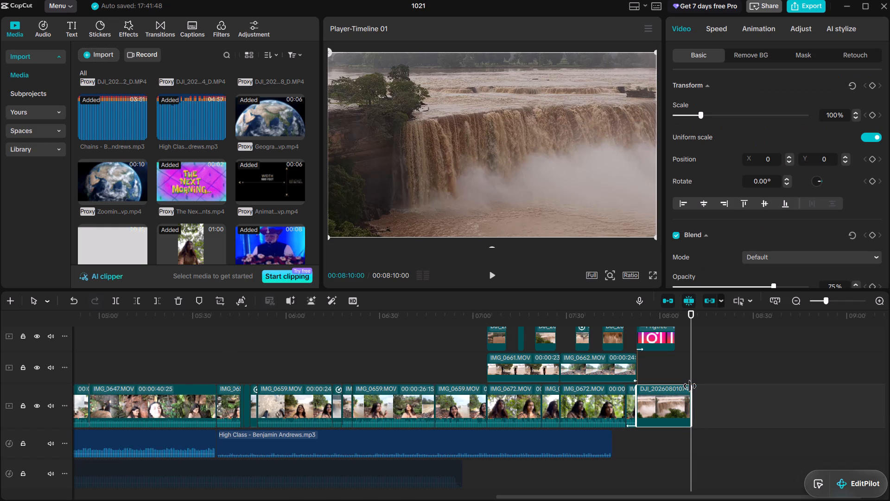
click(730, 375)
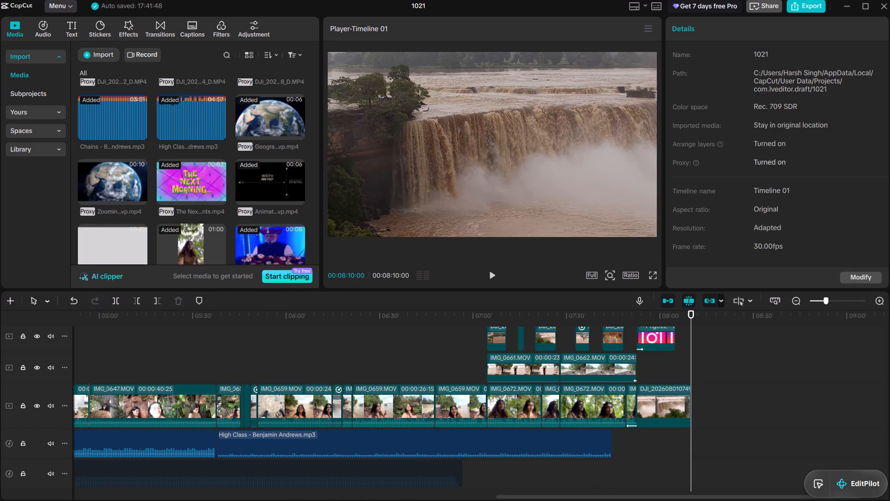
Play the last seconds of the closing waterfall clip to check its new ending.
click(673, 374)
key(space)
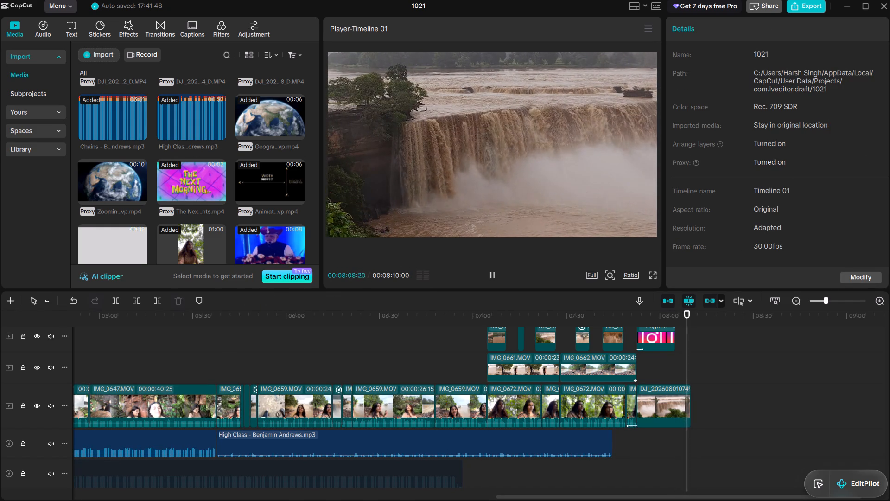
Apply the Fade Out exit animation to the closing DJI waterfall clip.
click(680, 393)
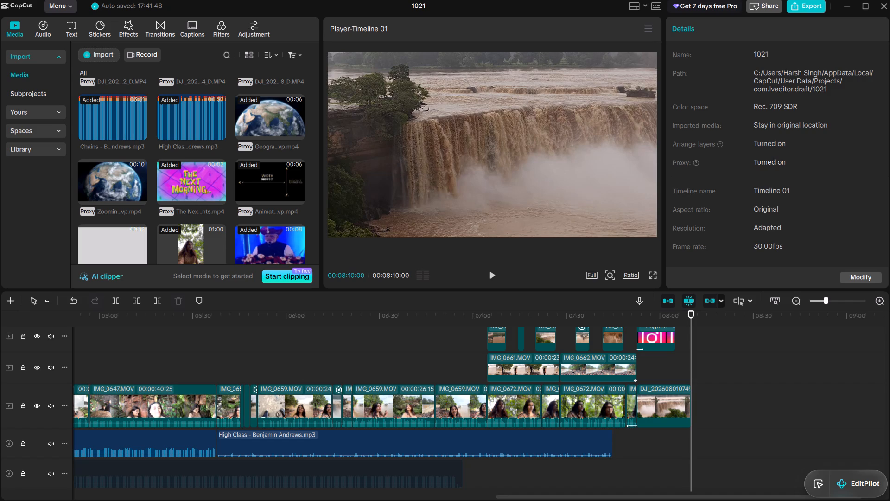
click(762, 21)
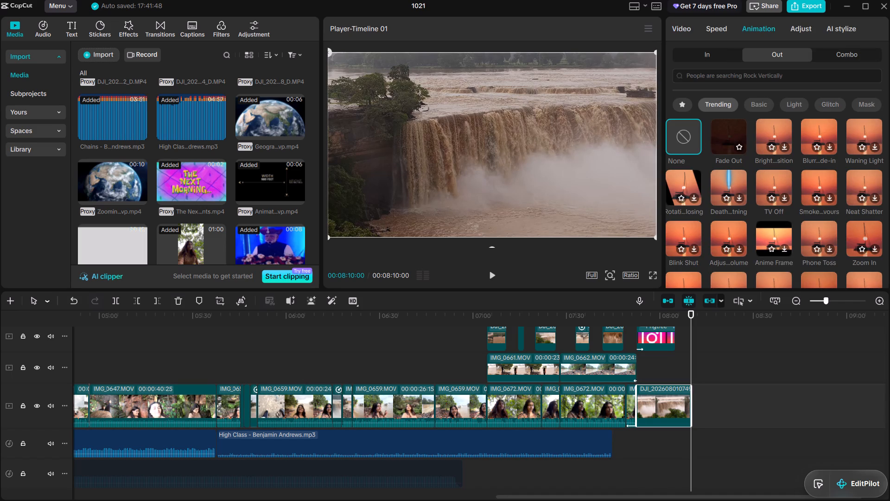
click(730, 138)
Apply the Fade Out exit animation to the Pngtree Instagram logo clip on the overlay track.
scroll(675, 432, up, 1)
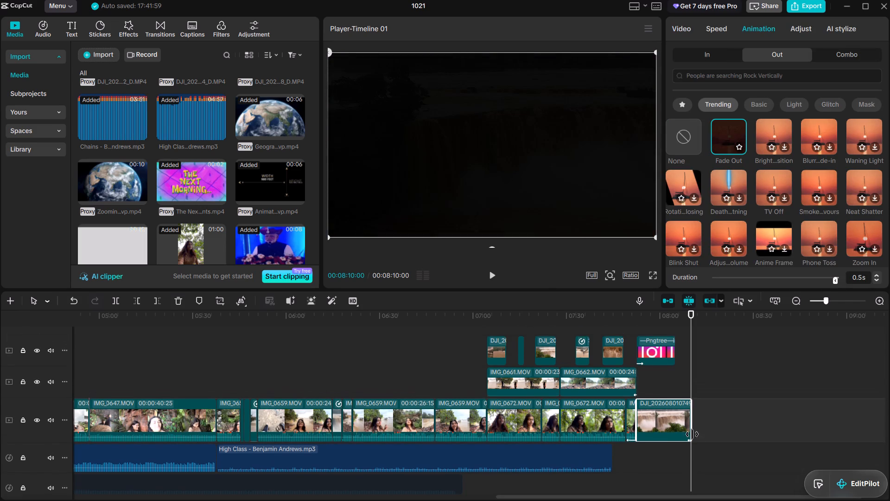
scroll(692, 434, up, 2)
click(657, 398)
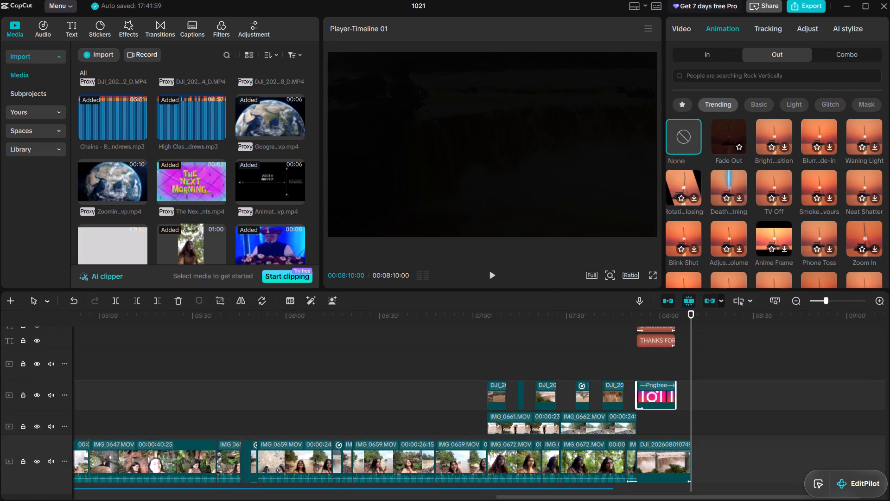
click(733, 130)
Play the end screen from the start of the closing waterfall clip at 00:07:52:18 to check its texts and logos.
scroll(693, 372, up, 1)
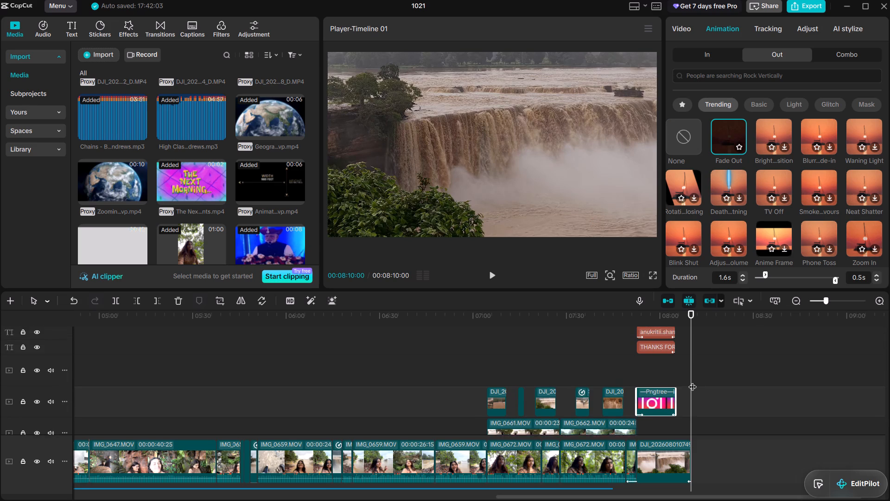
scroll(693, 381, up, 1)
scroll(664, 401, down, 1)
click(648, 363)
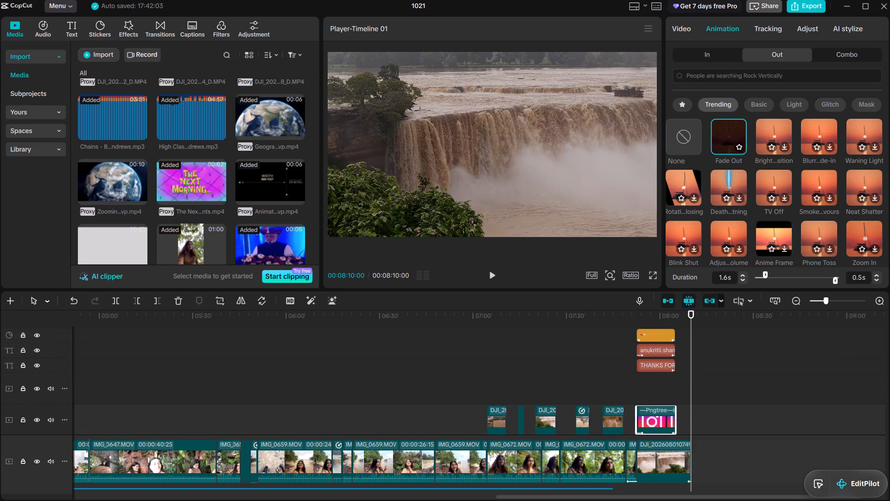
click(657, 388)
drag(655, 388, 634, 390)
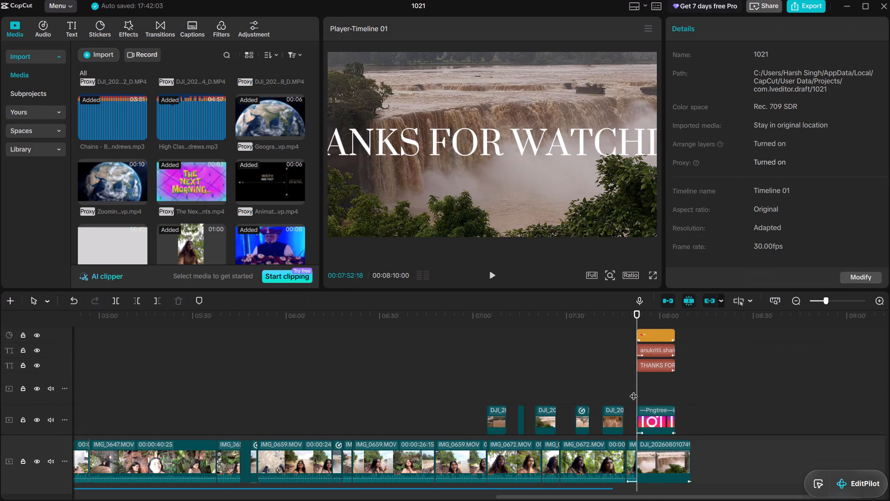
key(space)
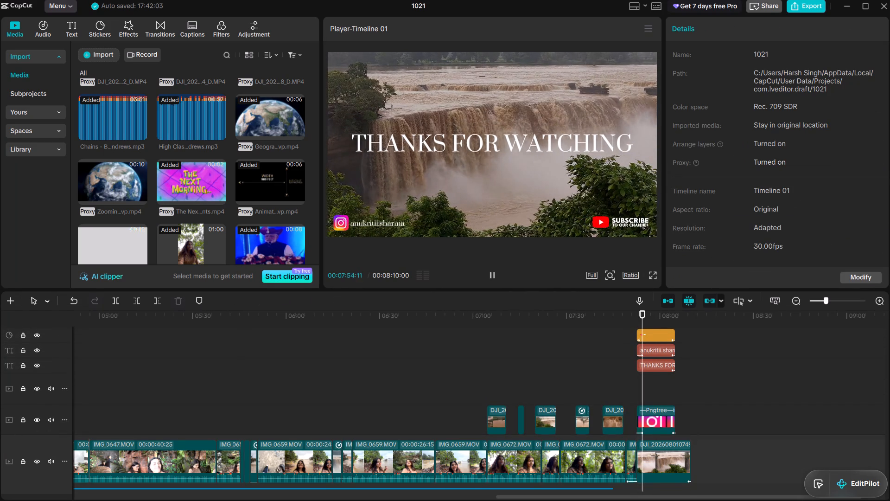
key(space)
scroll(679, 401, down, 2)
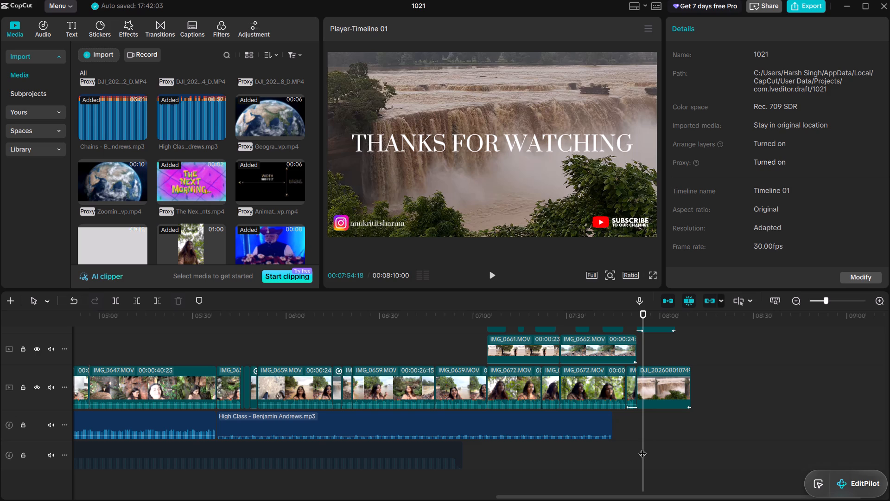
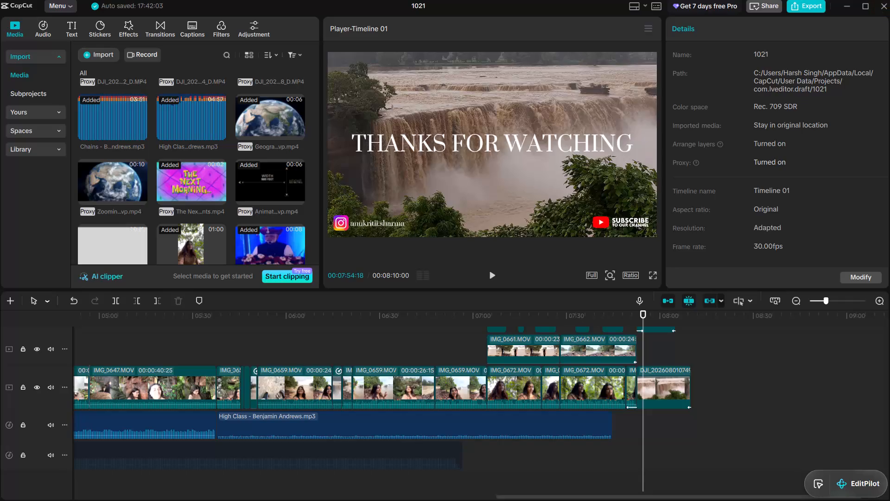
Move the playhead back to the very start of the timeline at 00:00:00:00, ready for full playback.
click(795, 306)
scroll(584, 350, up, 1)
scroll(458, 379, right, 1)
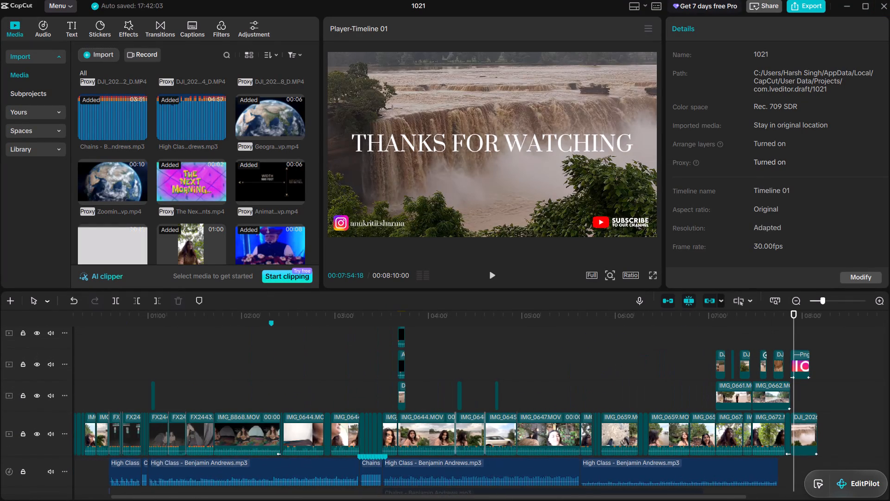
scroll(458, 376, right, 4)
scroll(293, 373, right, 3)
click(204, 373)
drag(201, 372, 109, 392)
click(143, 371)
drag(141, 371, 53, 384)
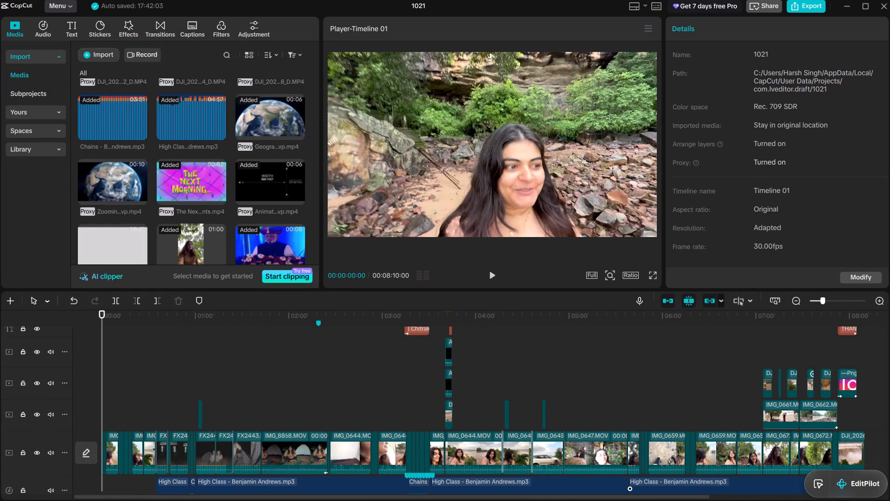
scroll(662, 475, up, 1)
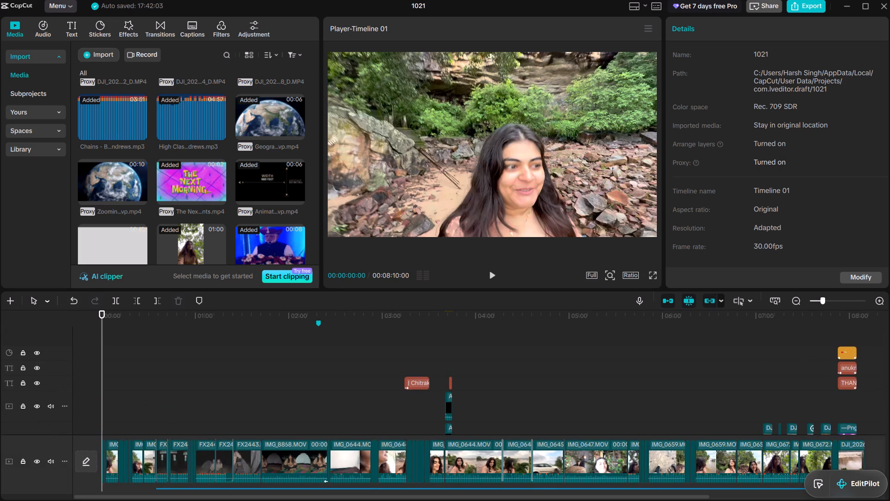
scroll(579, 392, down, 1)
Switch to Snipping Tool and start a screen recording of the player's video frame, with an area of about 707 x 397.
key(shift+super+s)
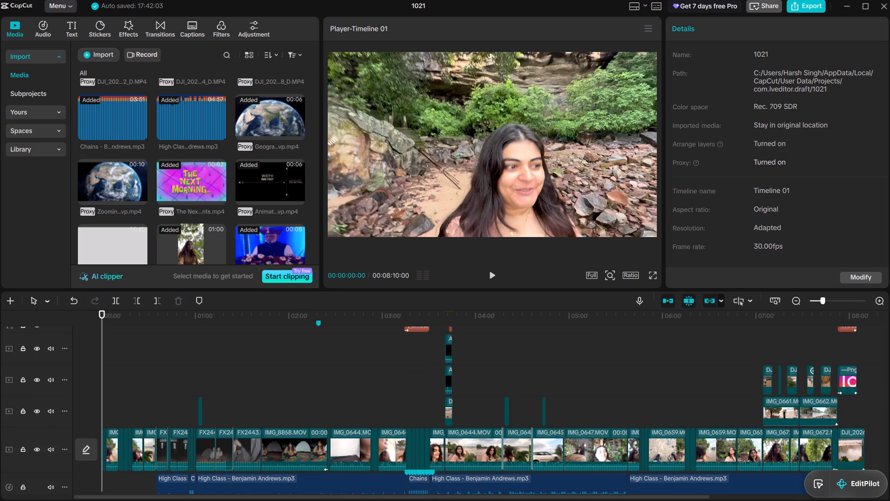
click(386, 22)
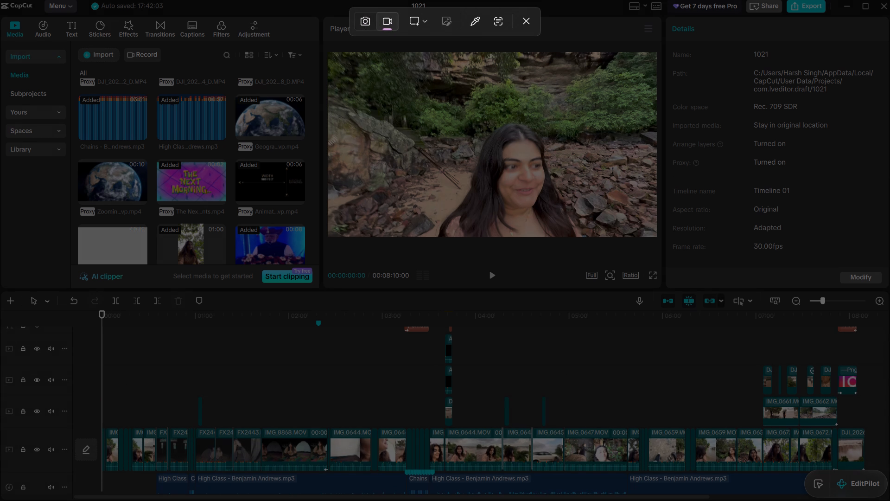
click(329, 52)
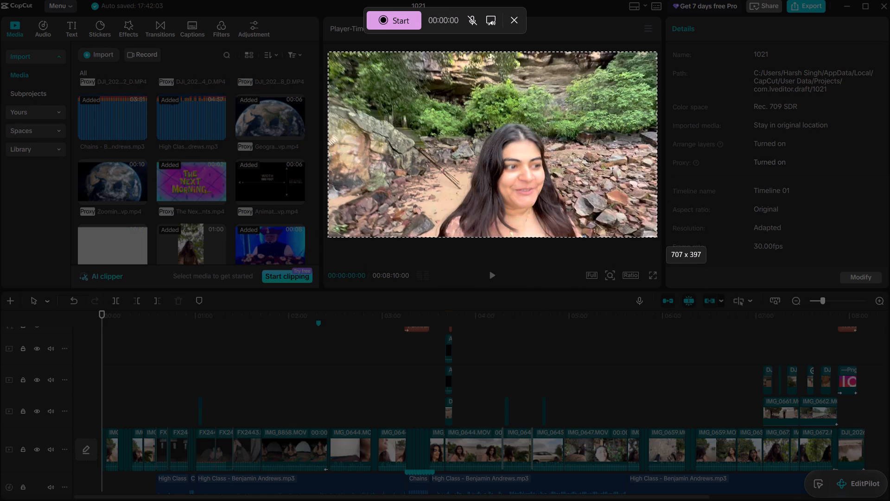
click(409, 18)
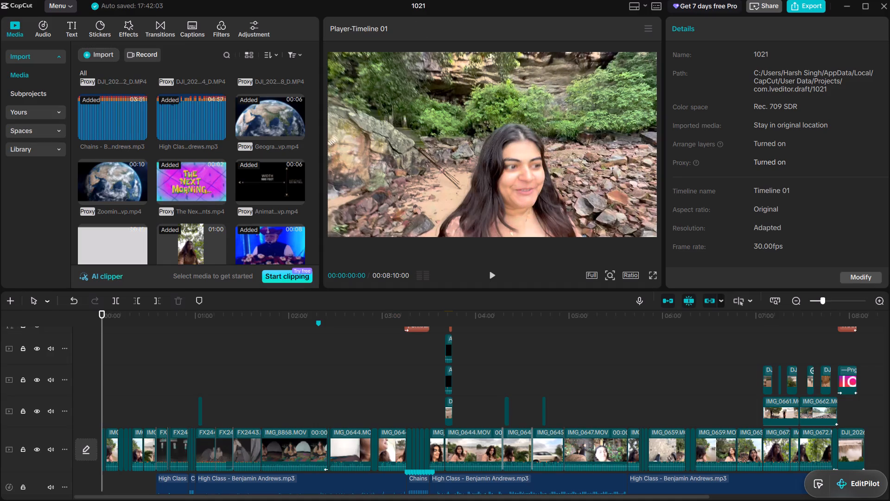
Play the vlog in CapCut from 00:00:00:00 while the screen recording runs.
click(492, 278)
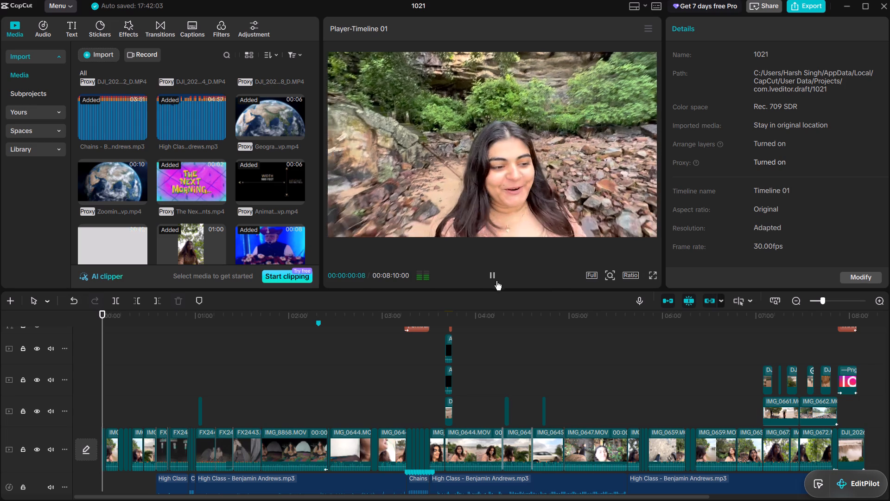